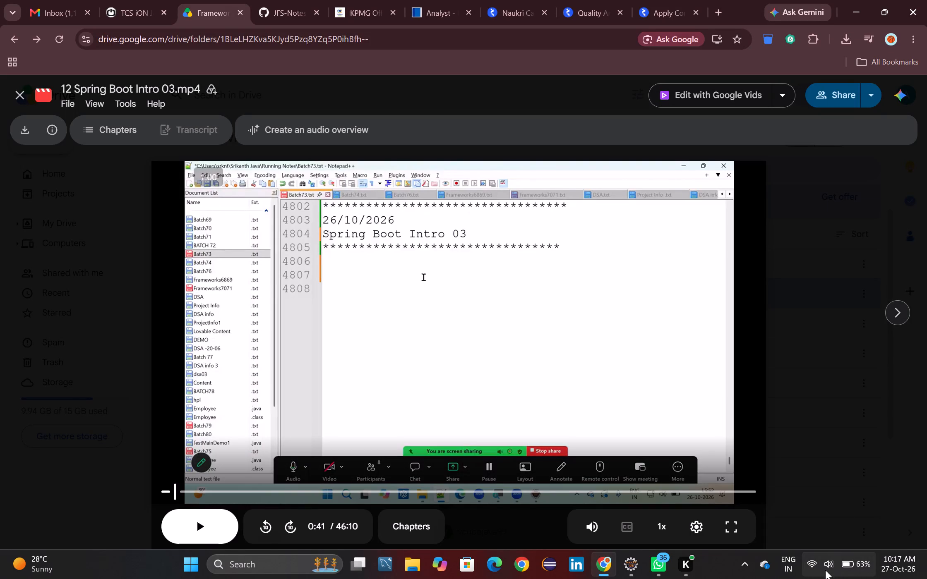
Open the Windows quick settings to check the Bluetooth audio device and the volume.
{"action": "left_click", "coordinate": [811, 572]}
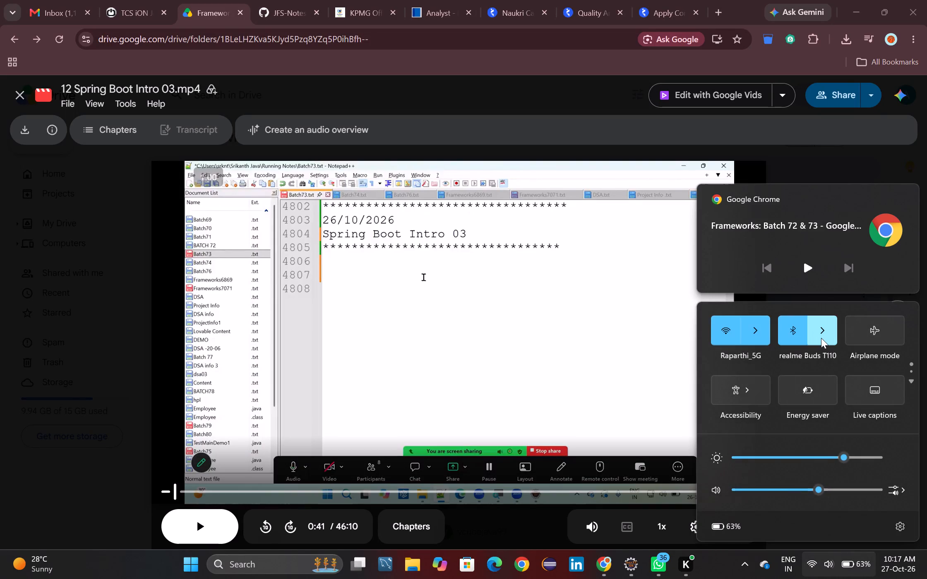
Play the 12 Spring Boot Intro 03.mp4 lecture and skip ahead to the part showing the résumé's work experience section.
{"action": "left_click", "coordinate": [203, 516]}
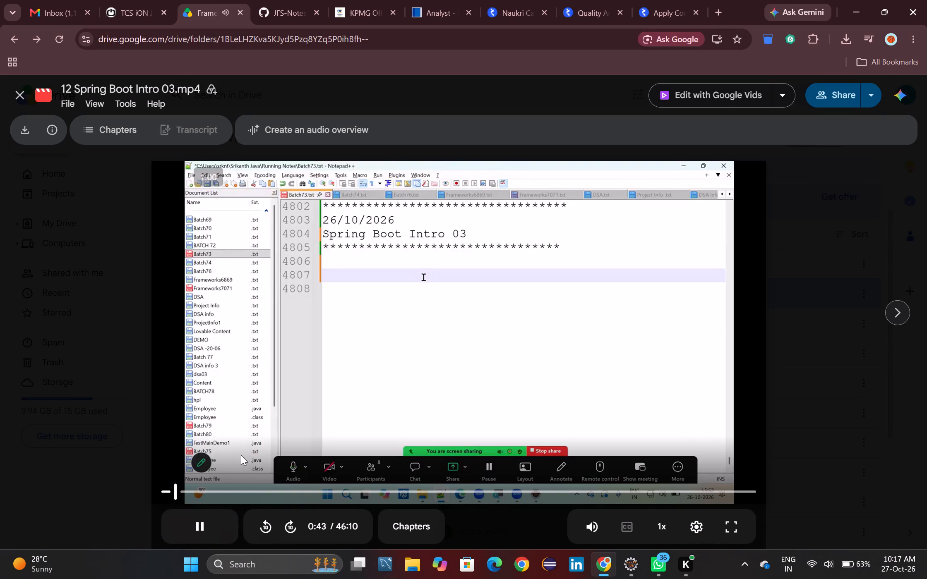
{"action": "left_click", "coordinate": [204, 493]}
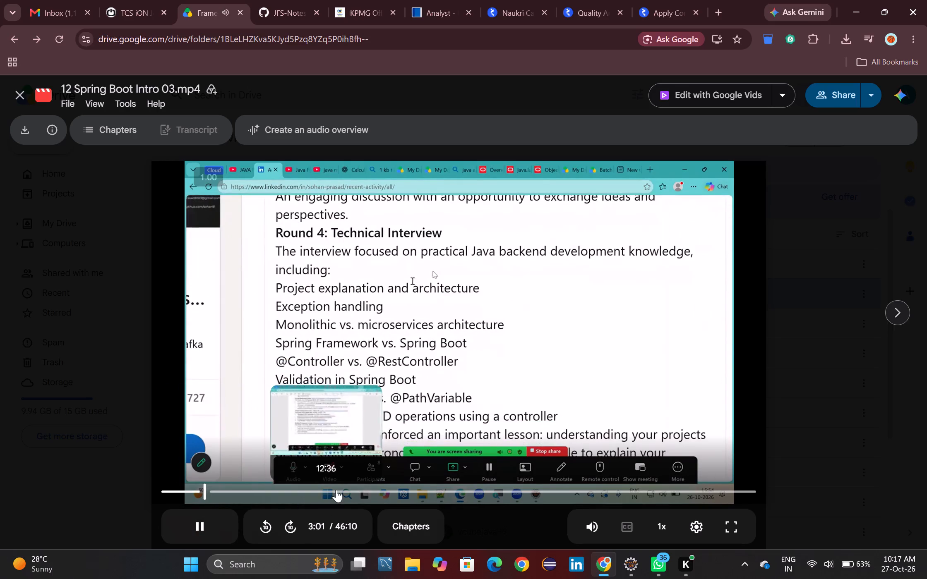
{"action": "left_click", "coordinate": [338, 488]}
{"action": "left_click_drag", "start_coordinate": [338, 488], "coordinate": [291, 492]}
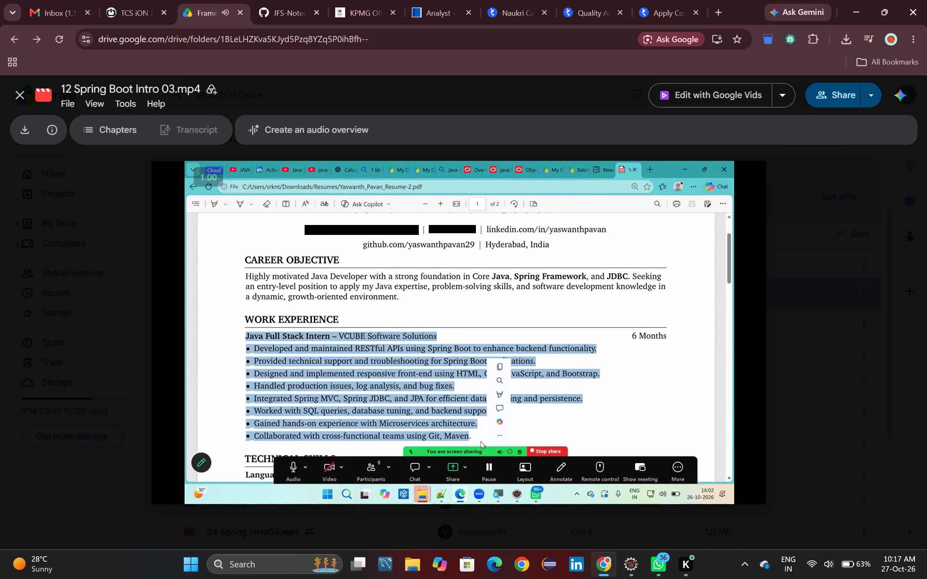
Pause the 12 Spring Boot Intro 03.mp4 lecture video at about 10:36.
{"action": "scroll", "coordinate": [351, 333], "scroll_direction": "down", "scroll_amount": 1}
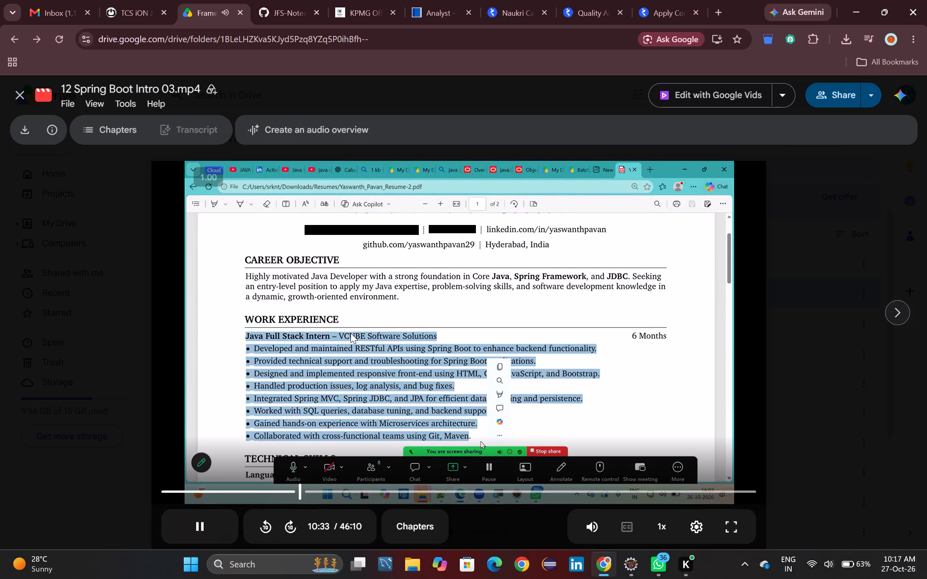
{"action": "scroll", "coordinate": [341, 358], "scroll_direction": "down", "scroll_amount": 2}
{"action": "left_click", "coordinate": [470, 335]}
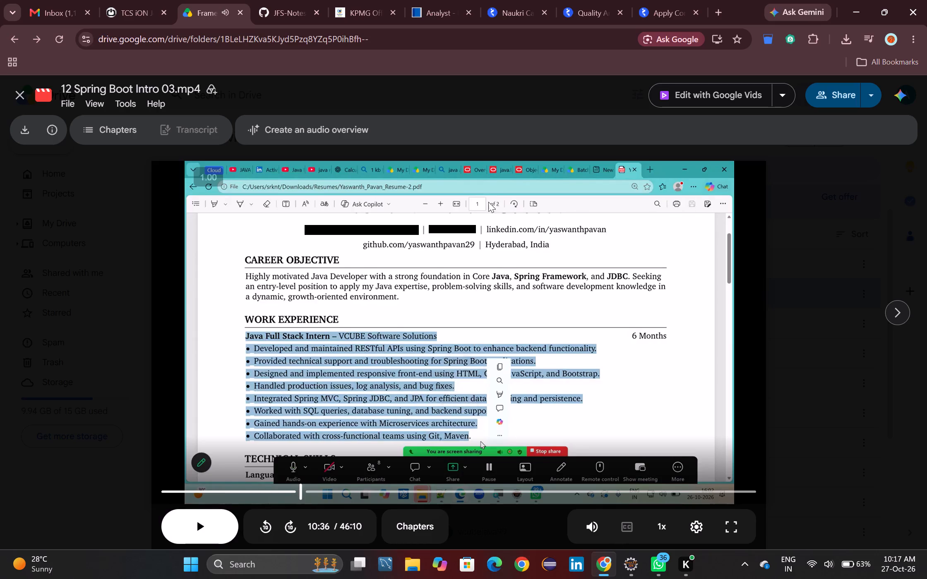
Open a new blank browser tab alongside the paused lecture video.
{"action": "left_click", "coordinate": [720, 9]}
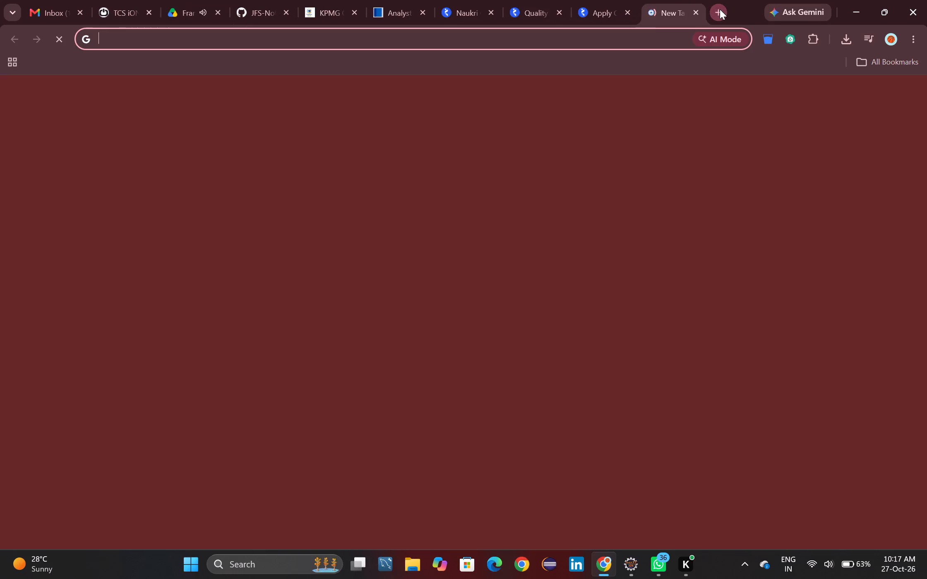
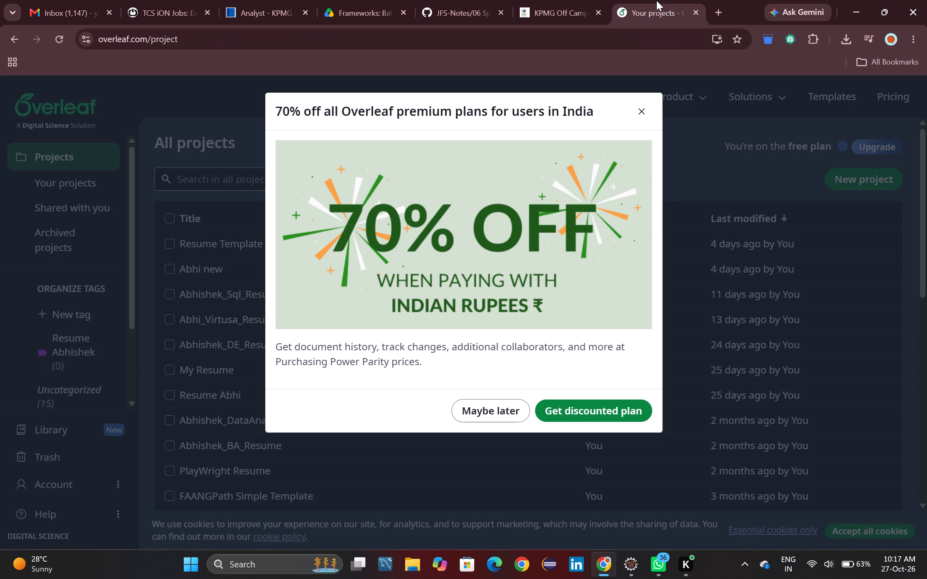
Dismiss the premium plan discount offer and open the "Abhi new" project from the Overleaf project list.
{"action": "left_click", "coordinate": [646, 111]}
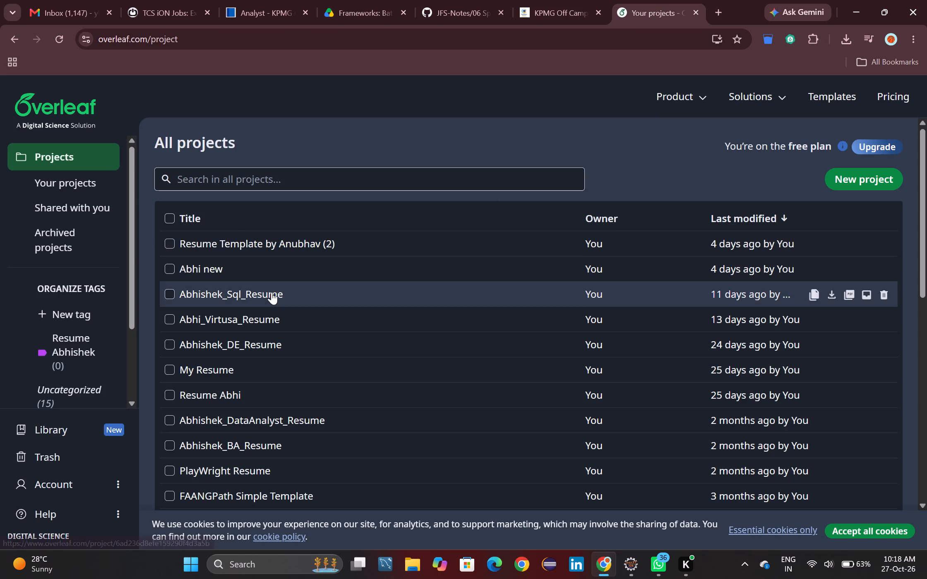
{"action": "left_click", "coordinate": [192, 268]}
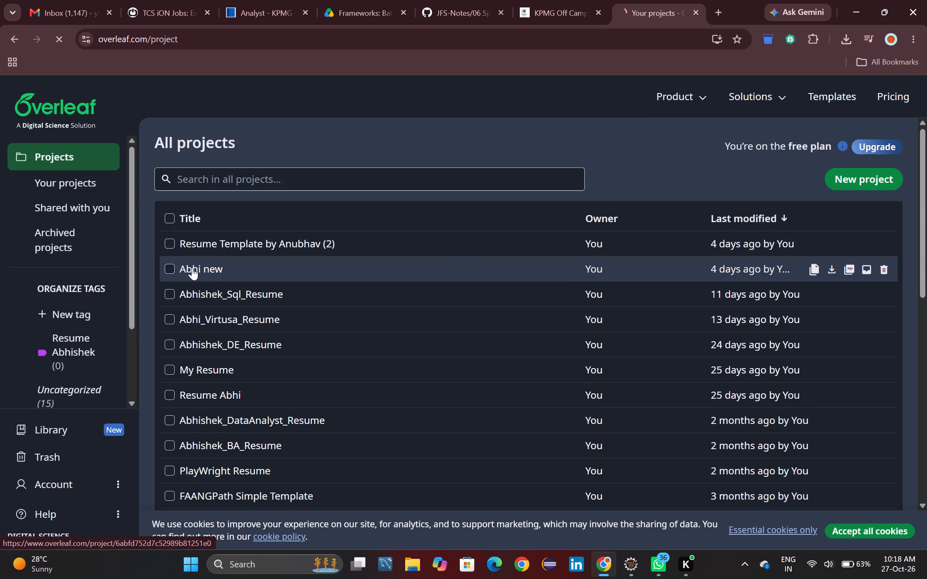
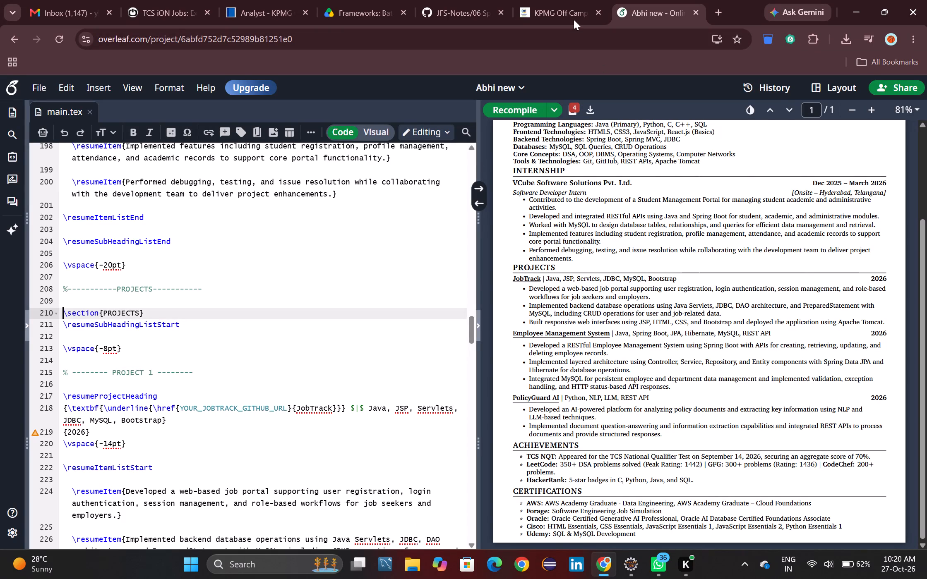
Return to the Spring Boot lecture recording and play it briefly, pausing at 10:40 on the sample resume's work experience.
{"action": "left_click", "coordinate": [355, 0]}
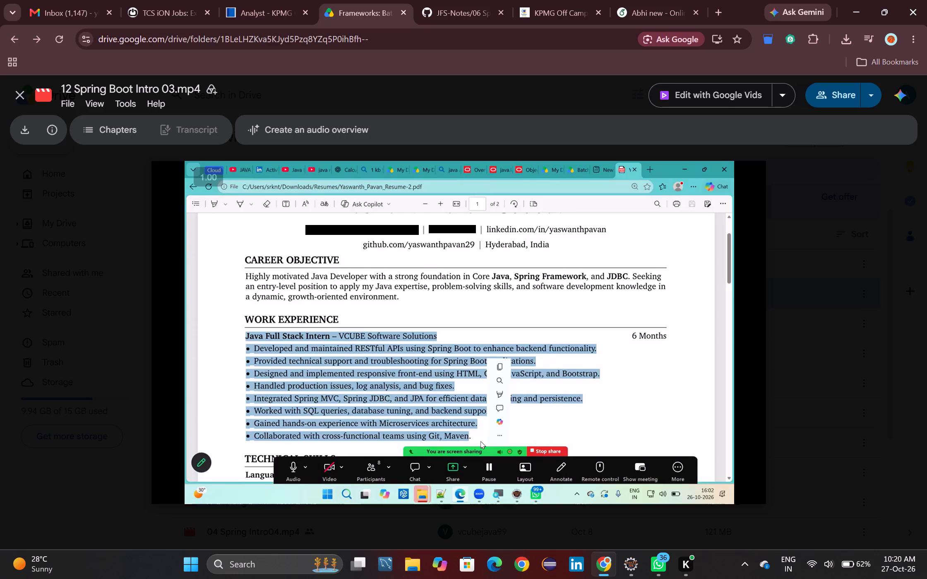
{"action": "left_click", "coordinate": [447, 361]}
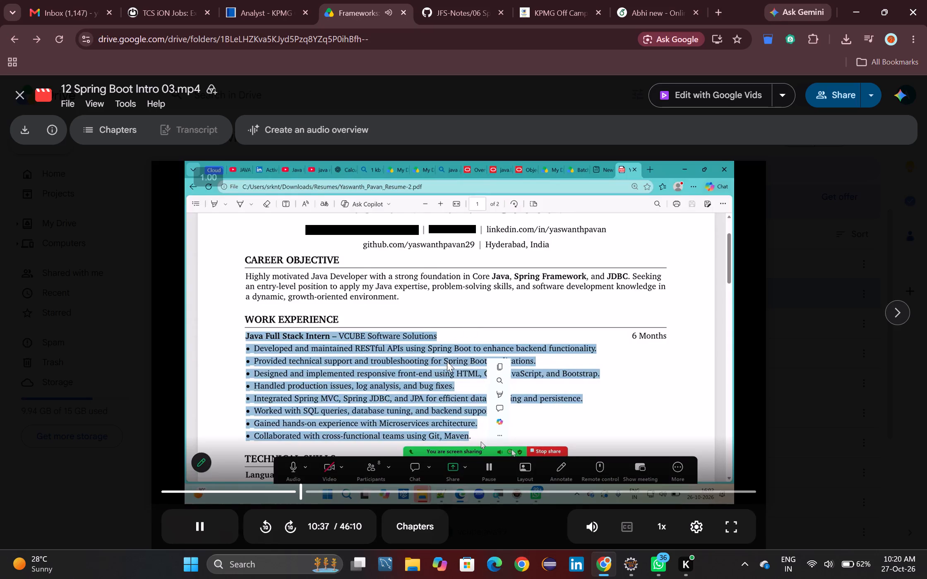
{"action": "left_click", "coordinate": [447, 361]}
{"action": "left_click", "coordinate": [447, 361]}
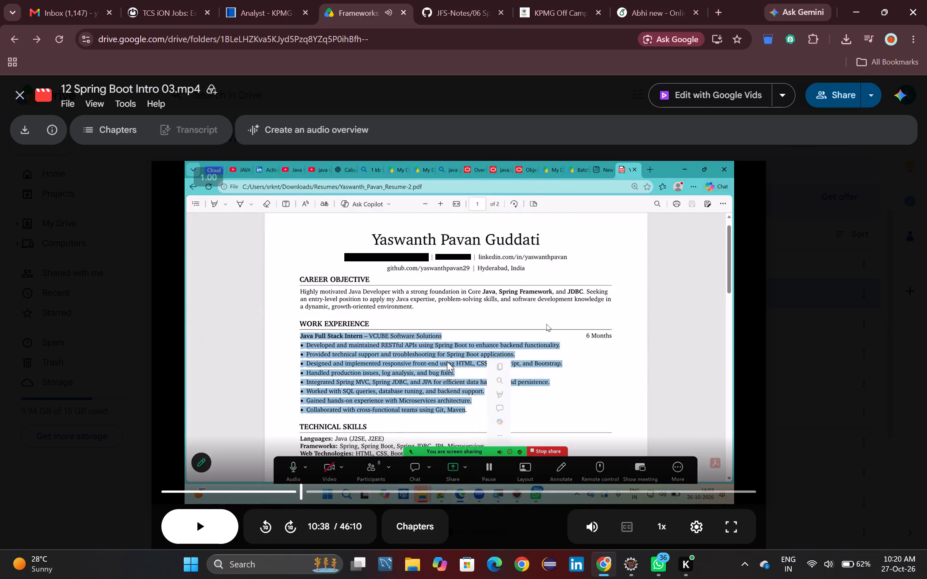
{"action": "left_click", "coordinate": [447, 361]}
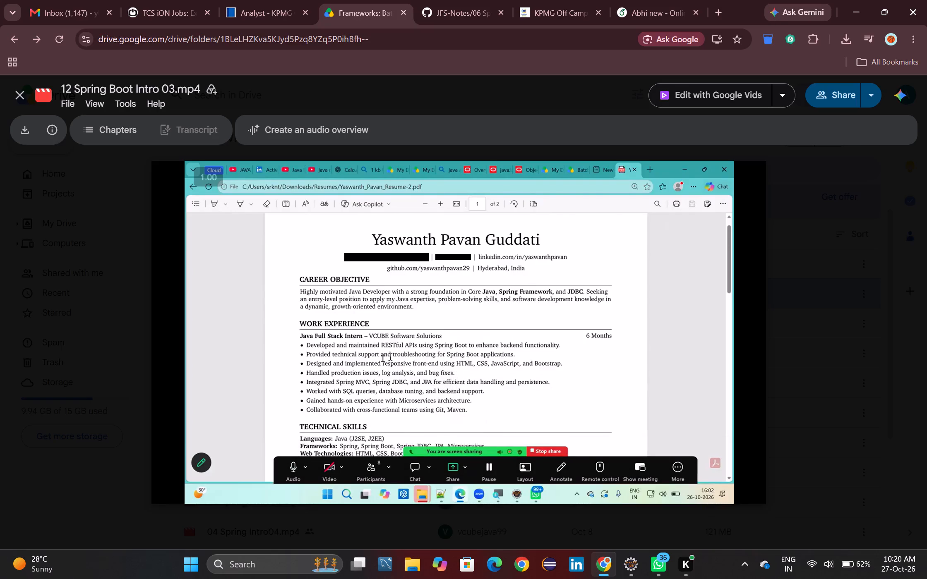
Check the resume in the Overleaf project "Abhi new" and return to the paused lecture recording.
{"action": "left_click", "coordinate": [634, 0]}
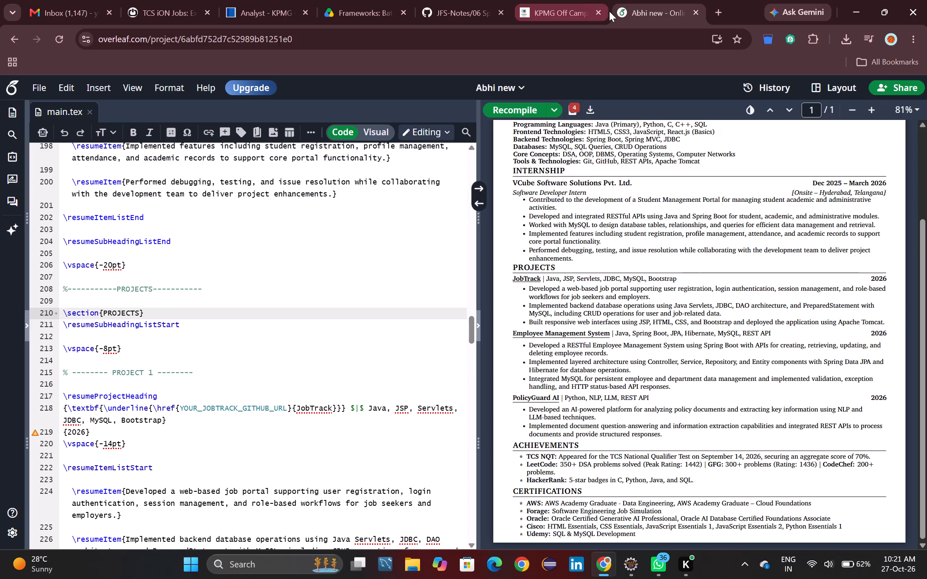
{"action": "left_click", "coordinate": [362, 0]}
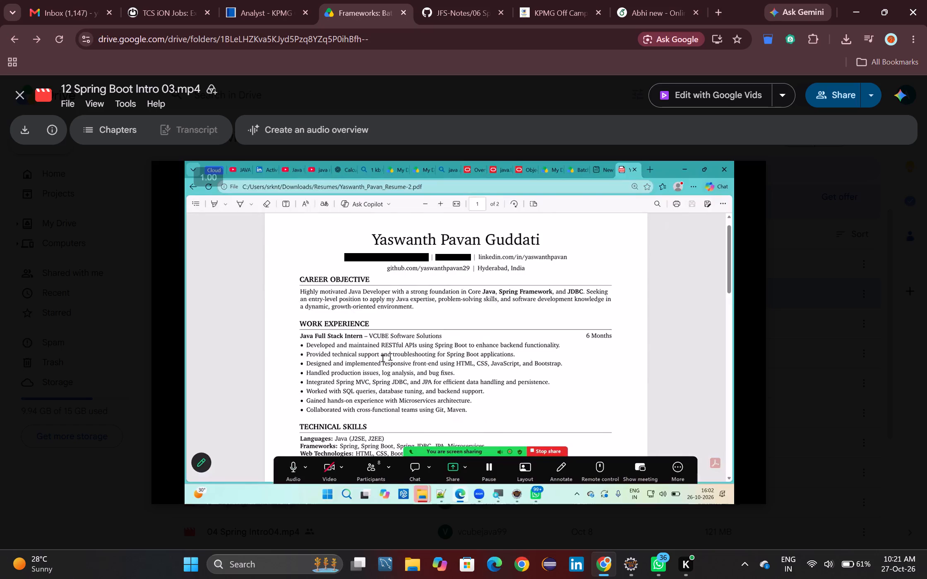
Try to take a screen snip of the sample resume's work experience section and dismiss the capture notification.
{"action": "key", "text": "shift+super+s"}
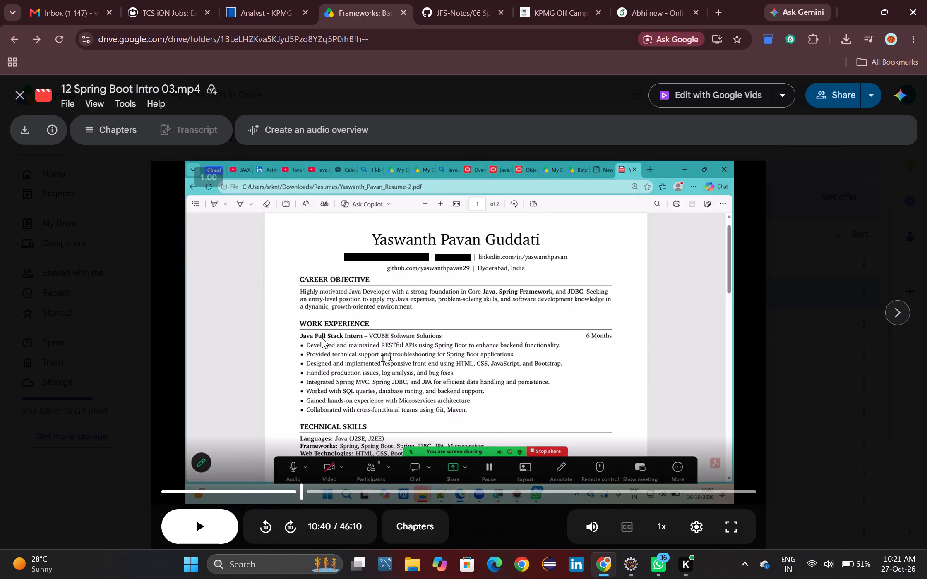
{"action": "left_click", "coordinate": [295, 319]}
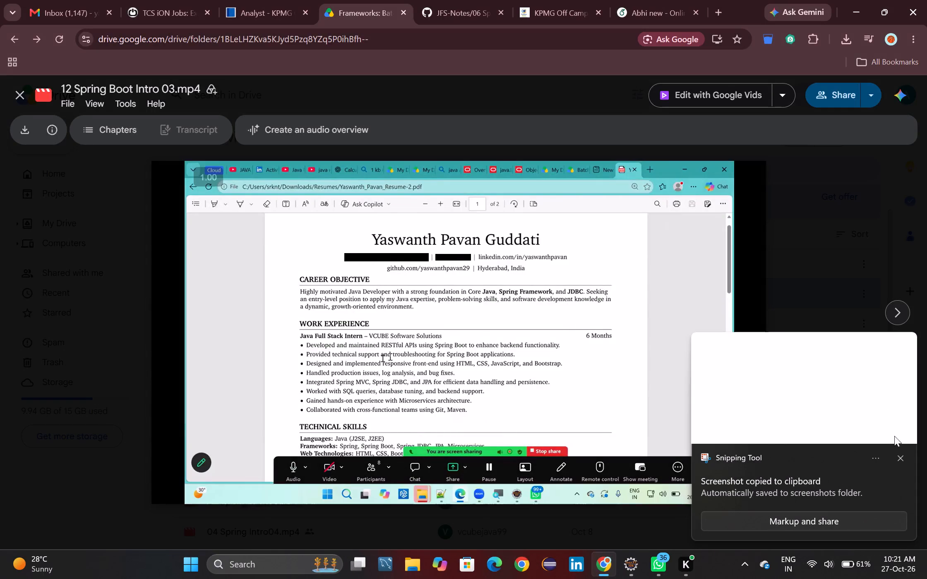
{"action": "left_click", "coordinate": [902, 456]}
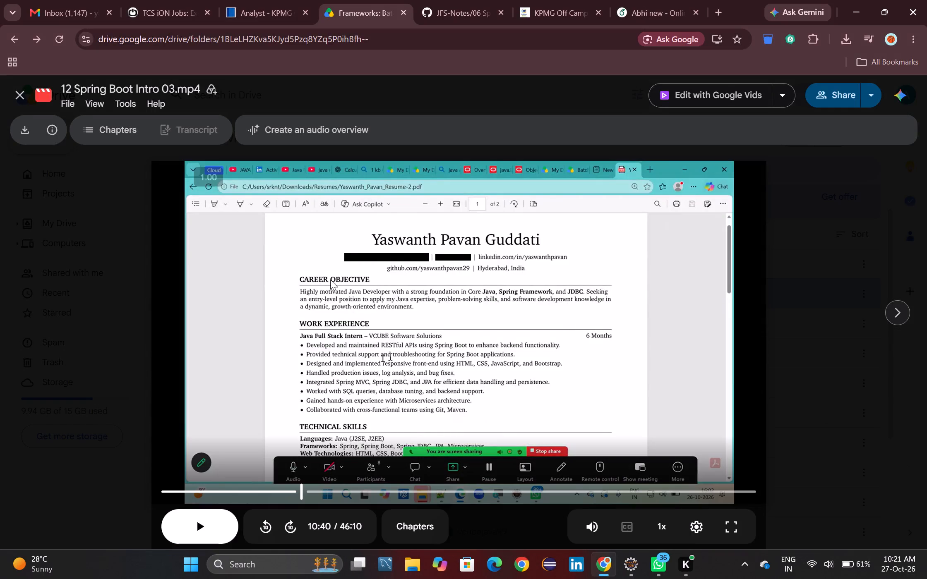
Take a rectangular screen snip covering the sample resume's Career Objective and Work Experience sections in the paused recording.
{"action": "key", "text": "shift+super+s"}
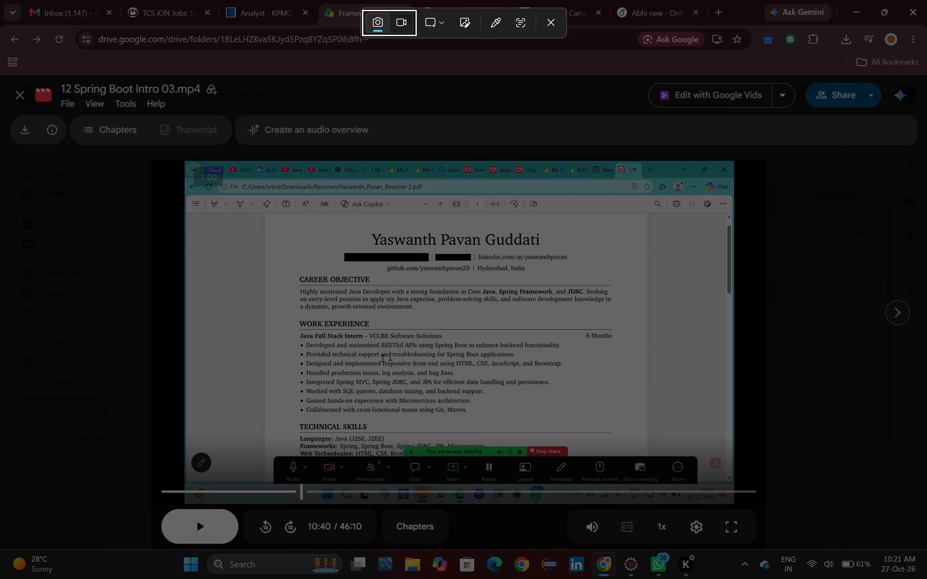
{"action": "left_click_drag", "start_coordinate": [288, 266], "coordinate": [658, 419]}
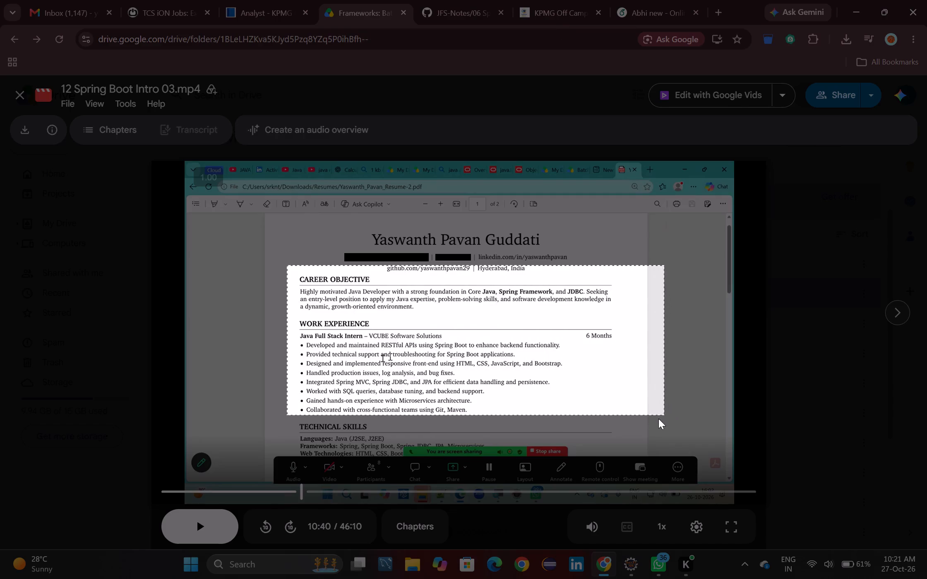
Complete the screen snip of the sample resume's Career Objective and Work Experience sections and dismiss the capture notification.
{"action": "left_click_drag", "start_coordinate": [658, 419], "coordinate": [644, 421]}
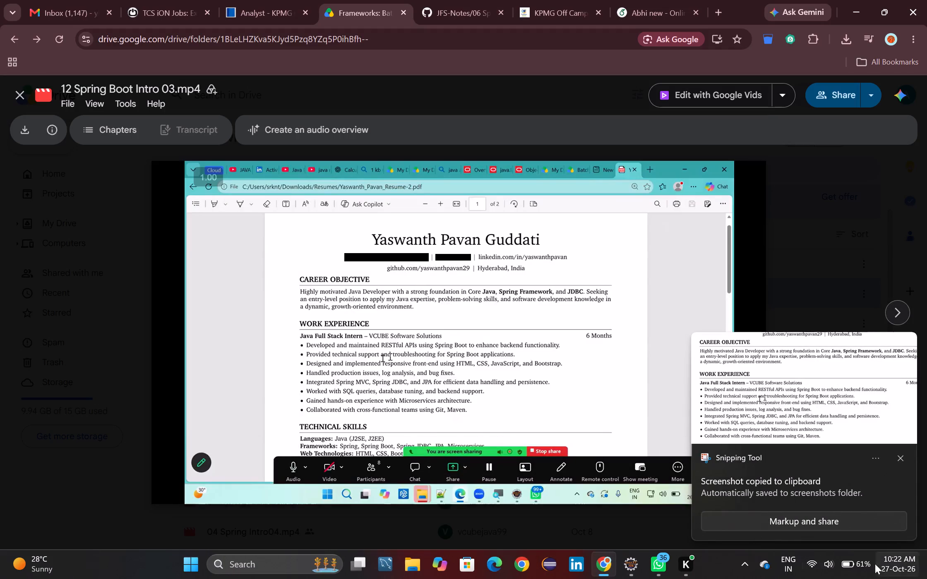
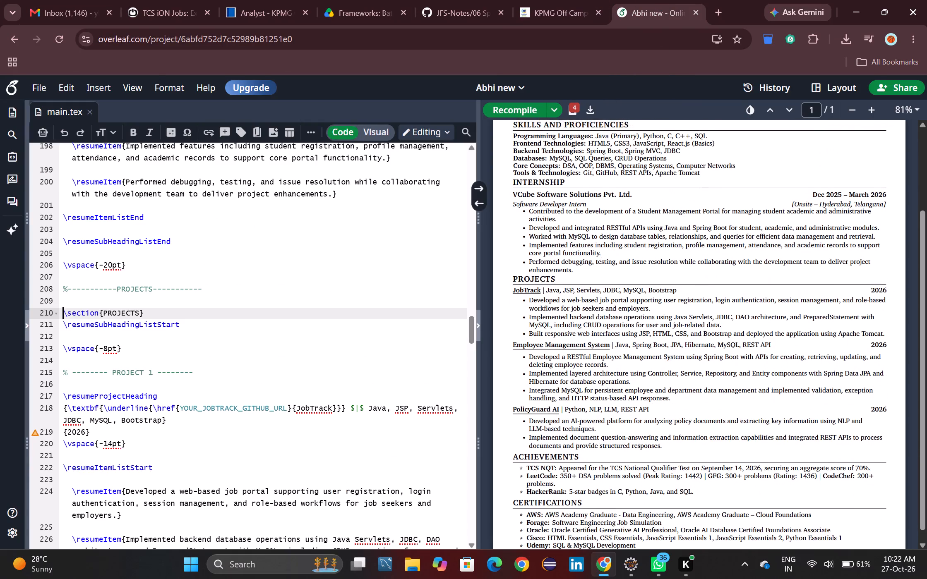
Review the compiled resume preview from the header to the certifications, and switch to the KPMG off-campus drive page.
{"action": "scroll", "coordinate": [523, 263], "scroll_direction": "up", "scroll_amount": 1}
{"action": "scroll", "coordinate": [523, 263], "scroll_direction": "down", "scroll_amount": 5}
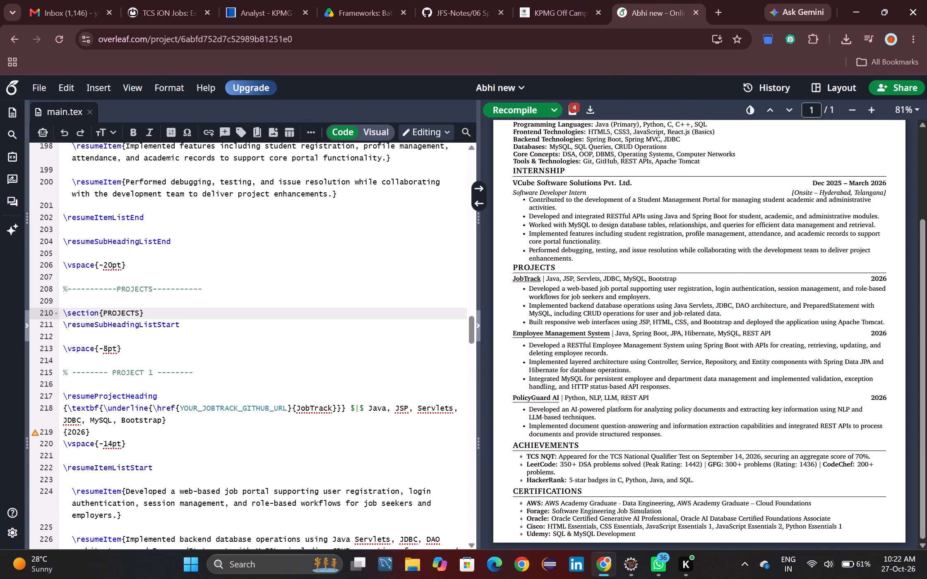
{"action": "scroll", "coordinate": [523, 263], "scroll_direction": "up", "scroll_amount": 3}
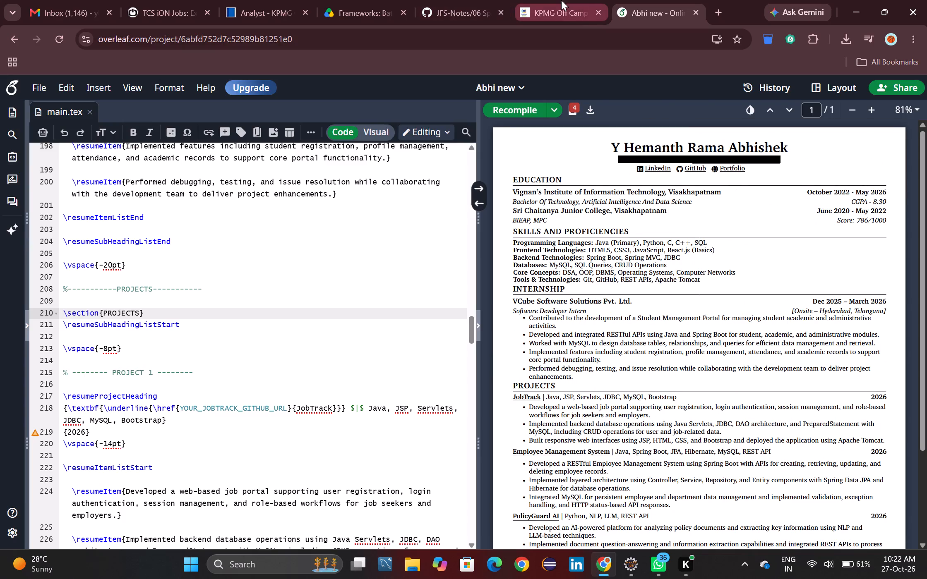
{"action": "left_click", "coordinate": [561, 0]}
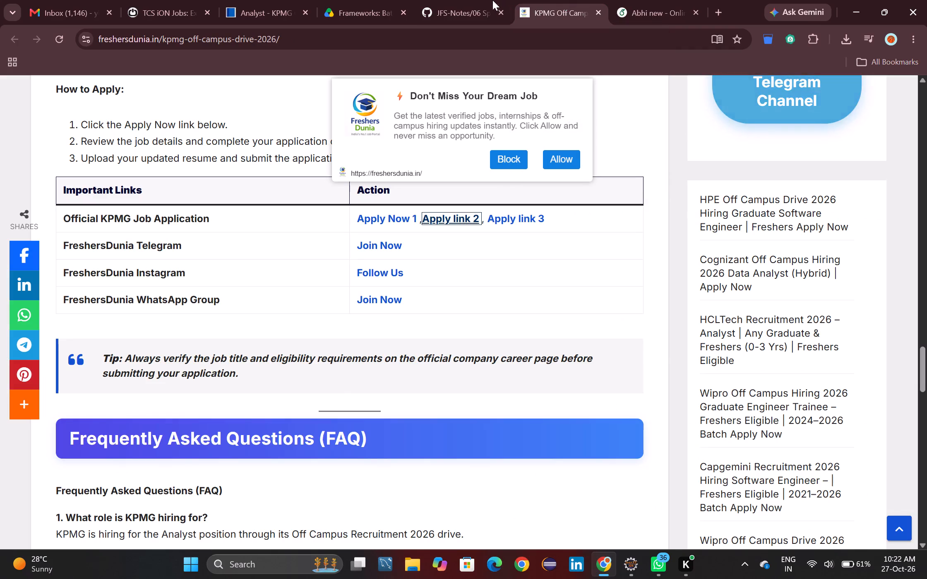
Leave the KPMG off-campus drive page and go to the open Frameworks page in Google Drive, passing the JFS-Notes Spring Boot PDF.
{"action": "left_click", "coordinate": [492, 0]}
{"action": "left_click", "coordinate": [336, 0]}
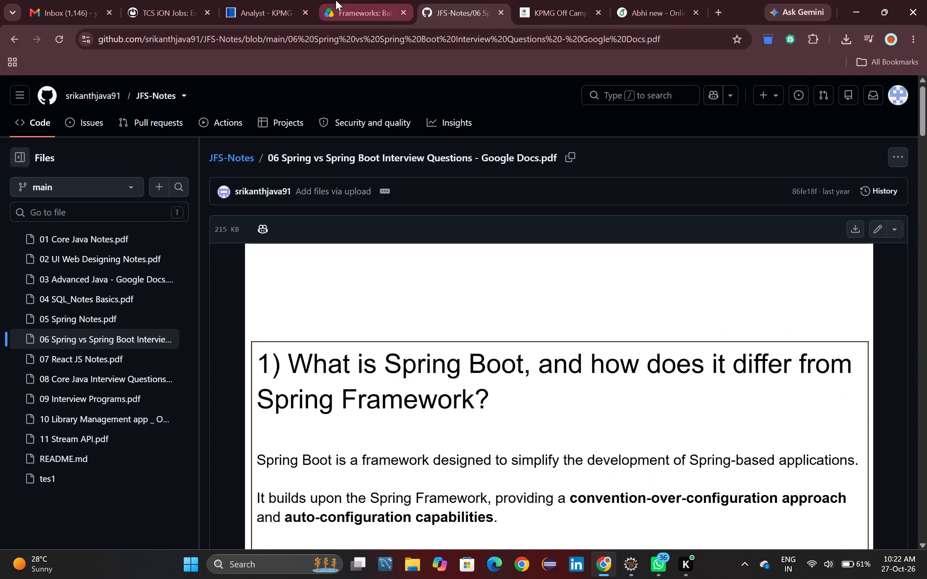
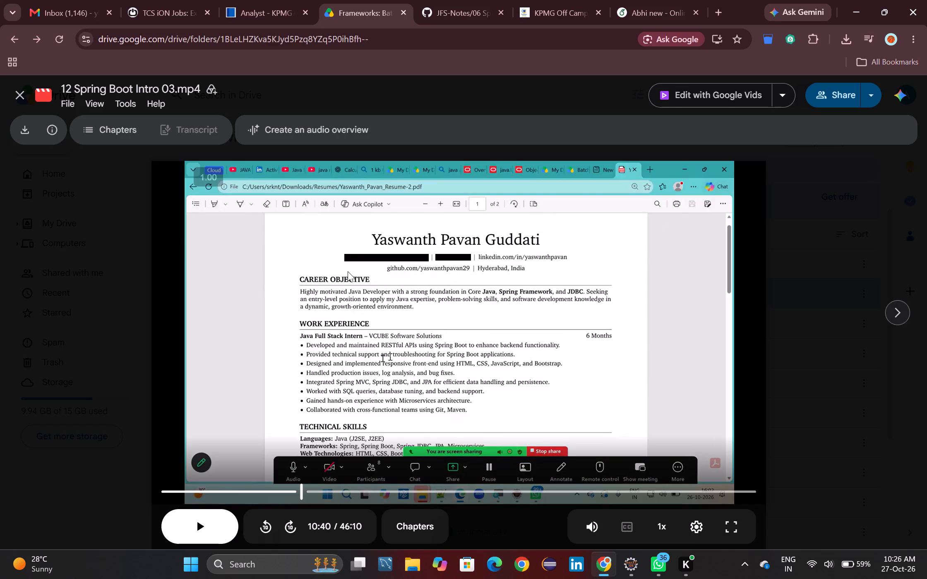
Switch to the Abhi new resume in Overleaf and copy the first education block, from \section{EDUCATION} through \vspace{-10pt}.
{"action": "scroll", "coordinate": [493, 330], "scroll_direction": "down", "scroll_amount": 1}
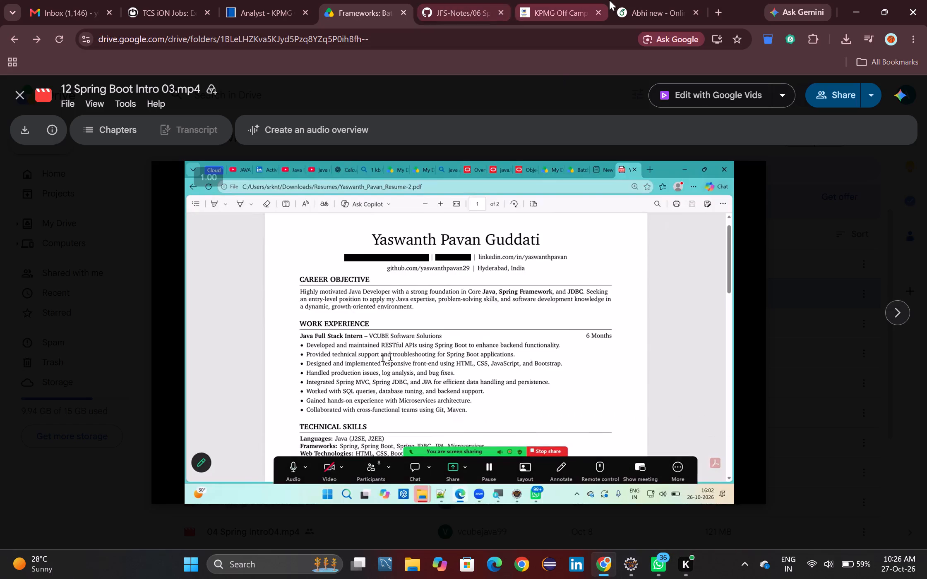
{"action": "left_click", "coordinate": [635, 0]}
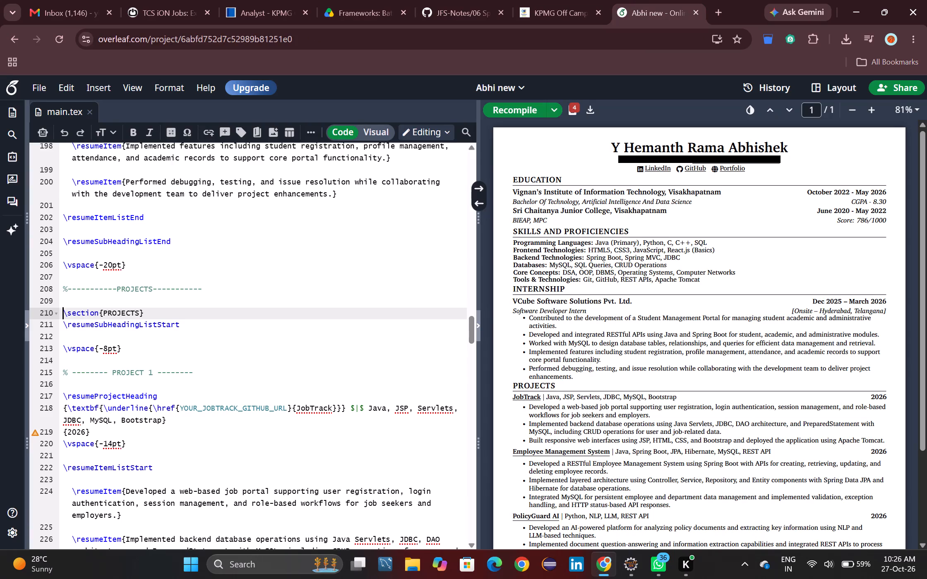
{"action": "scroll", "coordinate": [192, 247], "scroll_direction": "up", "scroll_amount": 2}
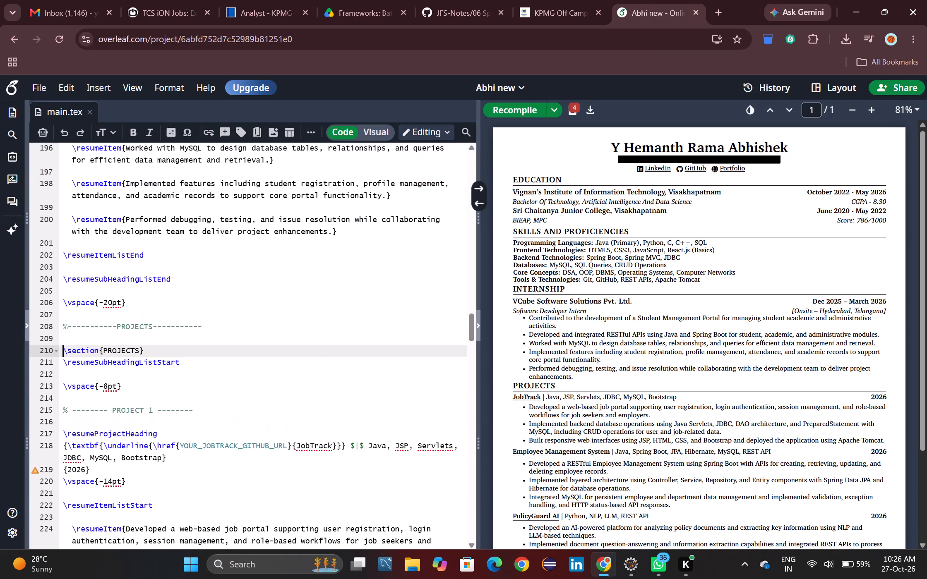
{"action": "scroll", "coordinate": [192, 247], "scroll_direction": "up", "scroll_amount": 3}
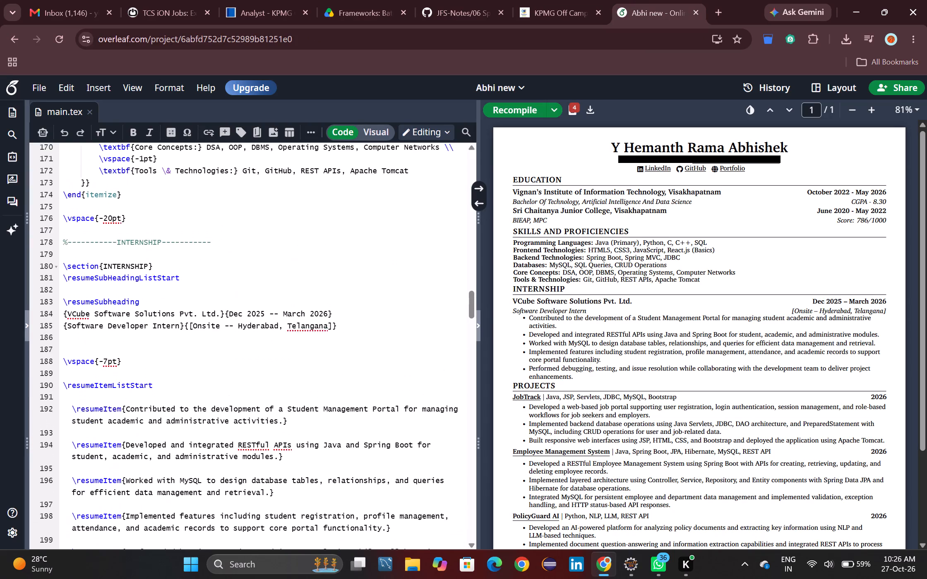
{"action": "scroll", "coordinate": [192, 247], "scroll_direction": "up", "scroll_amount": 4}
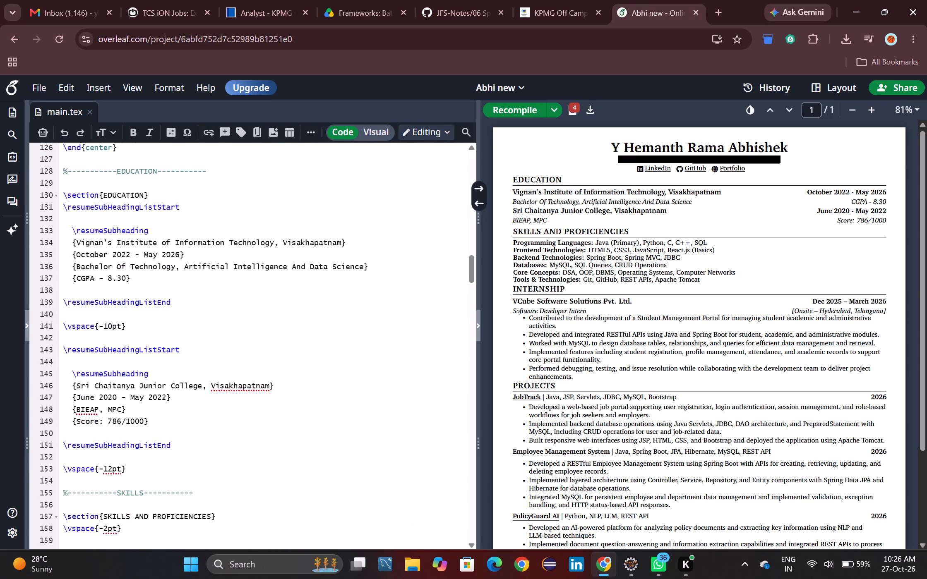
{"action": "scroll", "coordinate": [192, 247], "scroll_direction": "up", "scroll_amount": 2}
{"action": "scroll", "coordinate": [192, 247], "scroll_direction": "down", "scroll_amount": 2}
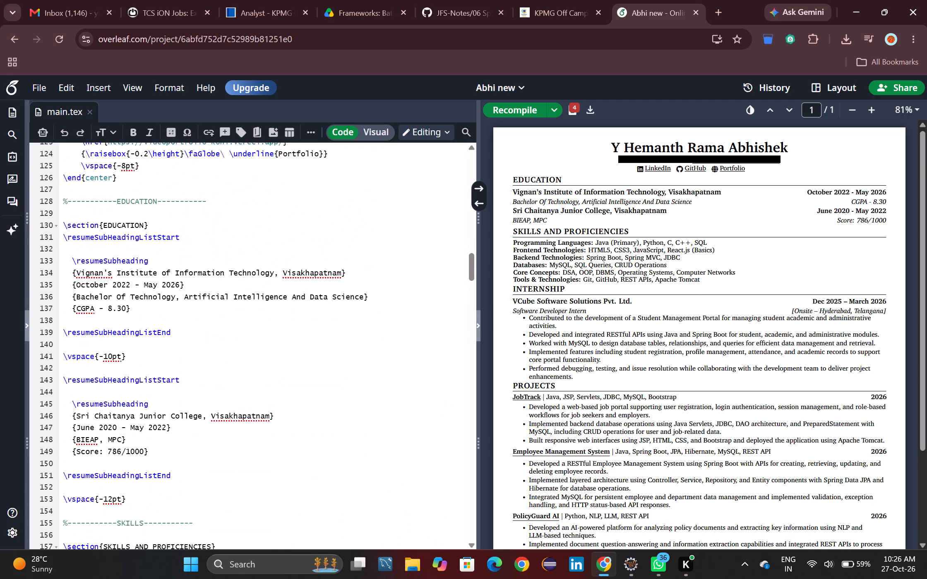
{"action": "scroll", "coordinate": [130, 246], "scroll_direction": "up", "scroll_amount": 4}
{"action": "scroll", "coordinate": [130, 246], "scroll_direction": "down", "scroll_amount": 1}
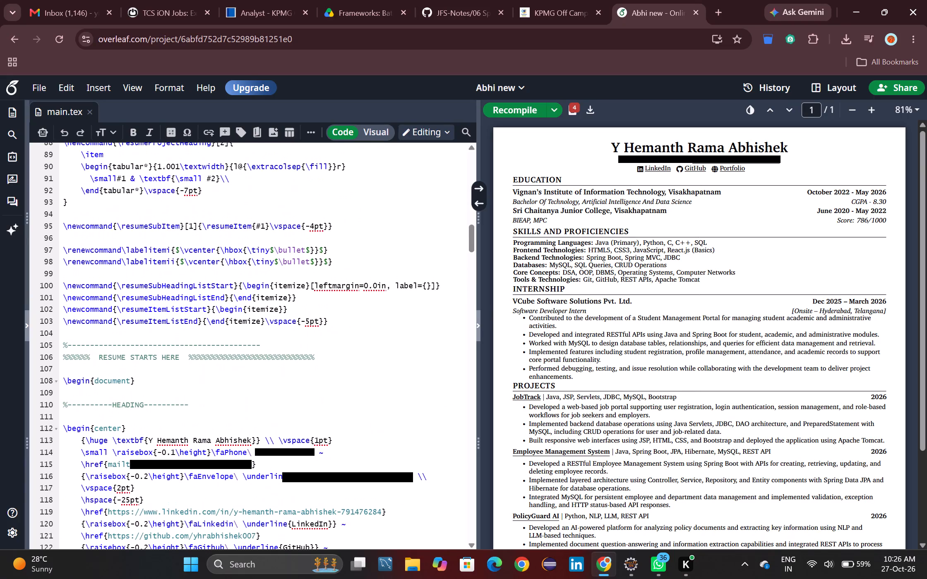
{"action": "scroll", "coordinate": [130, 246], "scroll_direction": "down", "scroll_amount": 3}
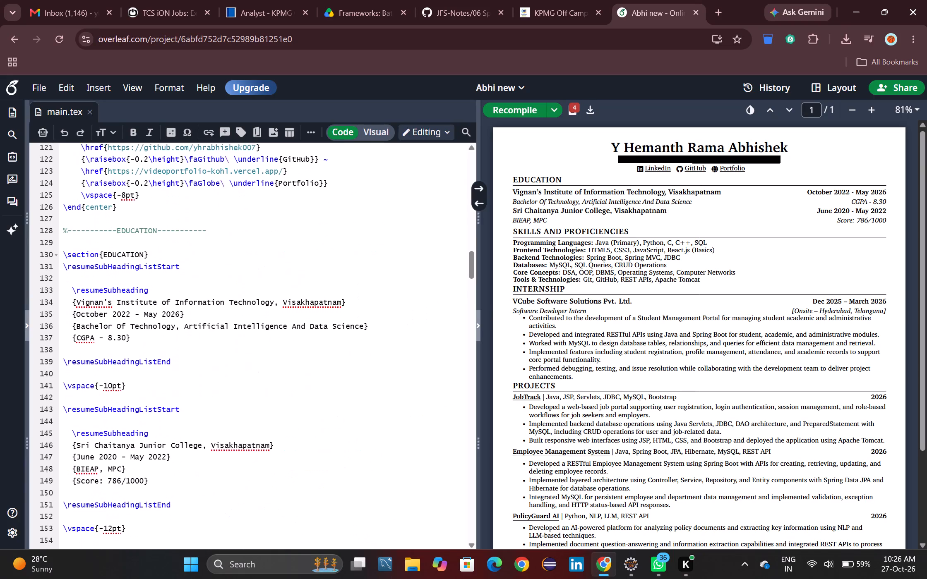
{"action": "scroll", "coordinate": [130, 246], "scroll_direction": "down", "scroll_amount": 1}
{"action": "left_click_drag", "start_coordinate": [61, 252], "coordinate": [75, 268]}
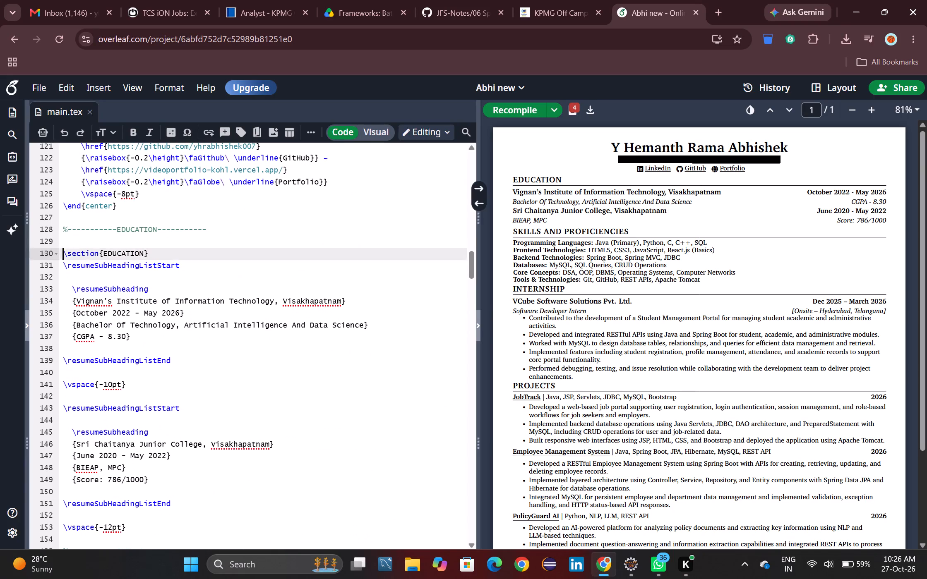
{"action": "left_click_drag", "start_coordinate": [75, 268], "coordinate": [152, 395]}
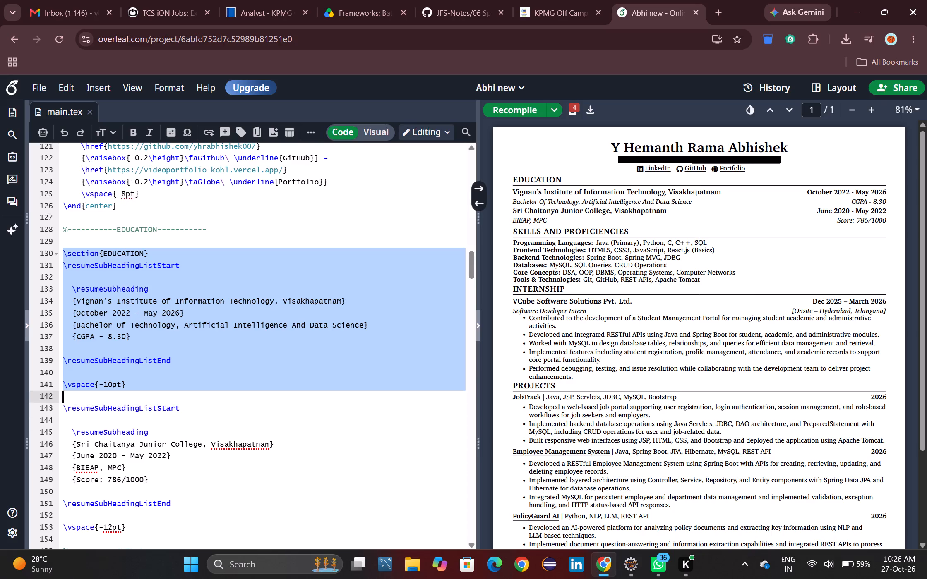
{"action": "left_click_drag", "start_coordinate": [152, 395], "coordinate": [193, 404]}
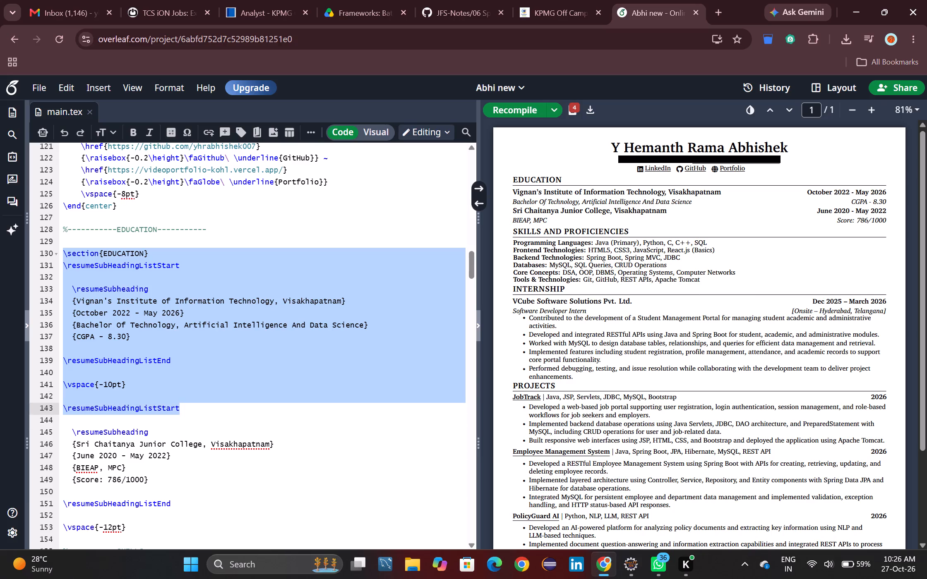
{"action": "left_click_drag", "start_coordinate": [193, 404], "coordinate": [187, 383]}
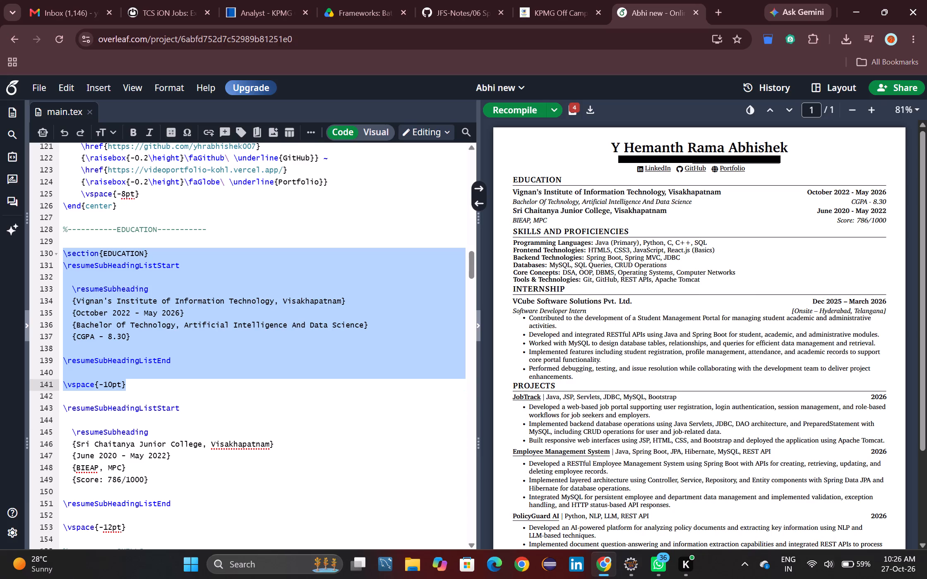
{"action": "key", "text": "ctrl+c"}
{"action": "key", "text": "ctrl+c"}
{"action": "left_click", "coordinate": [187, 383]}
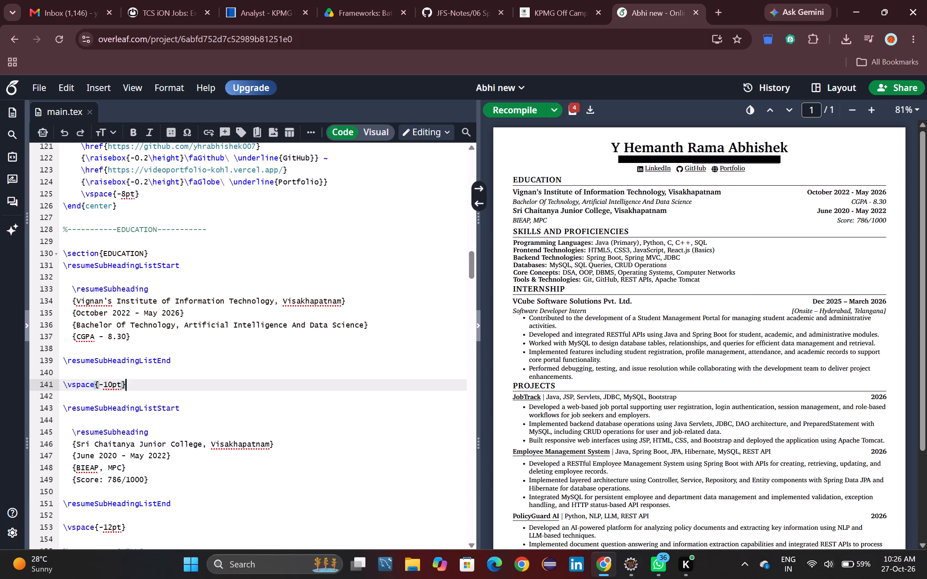
Paste the copied block on new lines between the heading's \end{center} and the EDUCATION comment.
{"action": "scroll", "coordinate": [187, 383], "scroll_direction": "up", "scroll_amount": 3}
{"action": "scroll", "coordinate": [187, 383], "scroll_direction": "down", "scroll_amount": 1}
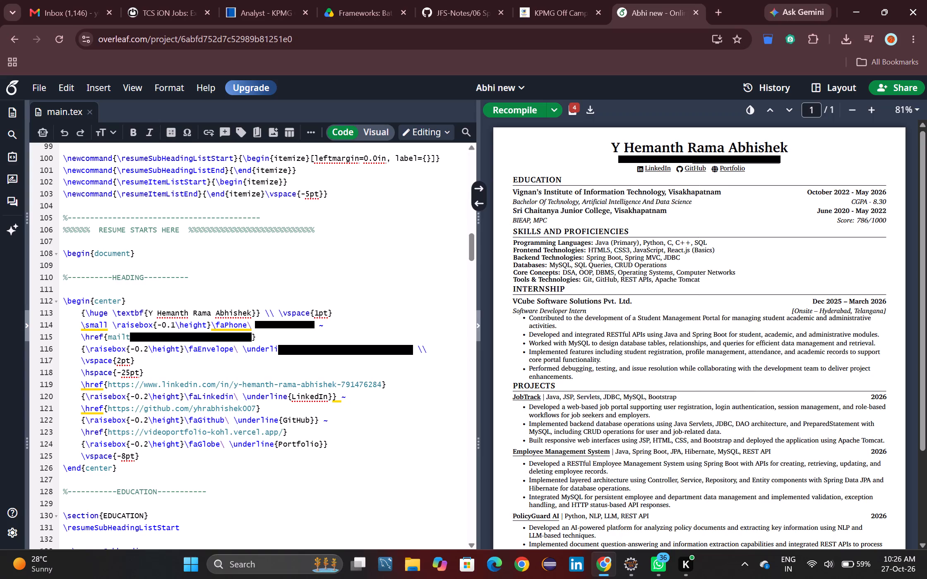
{"action": "scroll", "coordinate": [187, 383], "scroll_direction": "down", "scroll_amount": 1}
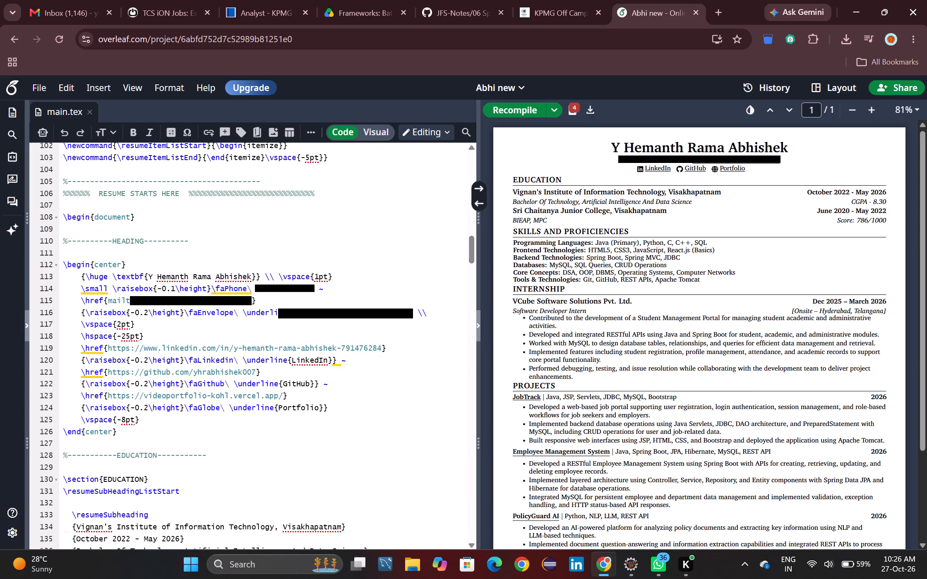
{"action": "left_click", "coordinate": [139, 434]}
{"action": "key", "text": "Return"}
{"action": "key", "text": "Return"}
{"action": "key", "text": "Return"}
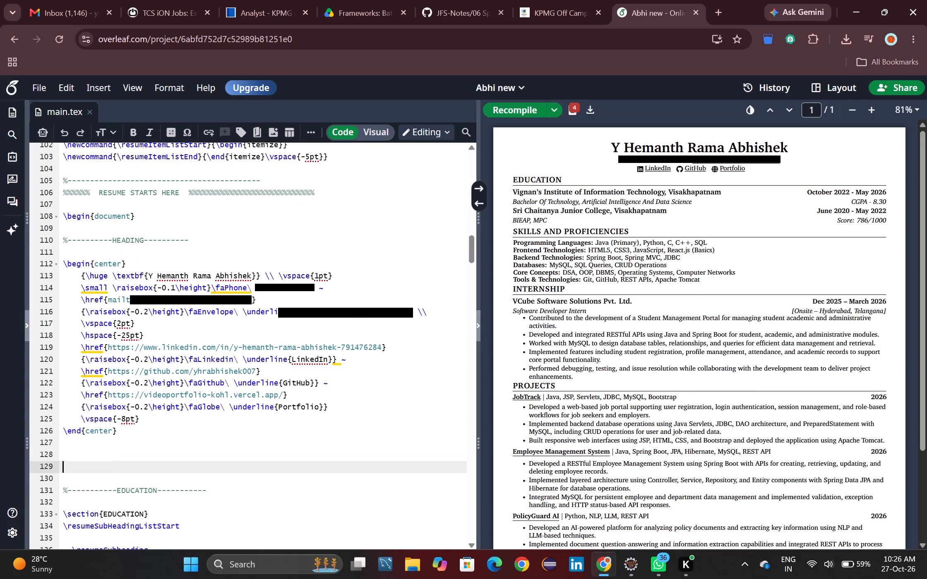
{"action": "key", "text": "ctrl+v"}
{"action": "scroll", "coordinate": [144, 381], "scroll_direction": "down", "scroll_amount": 1}
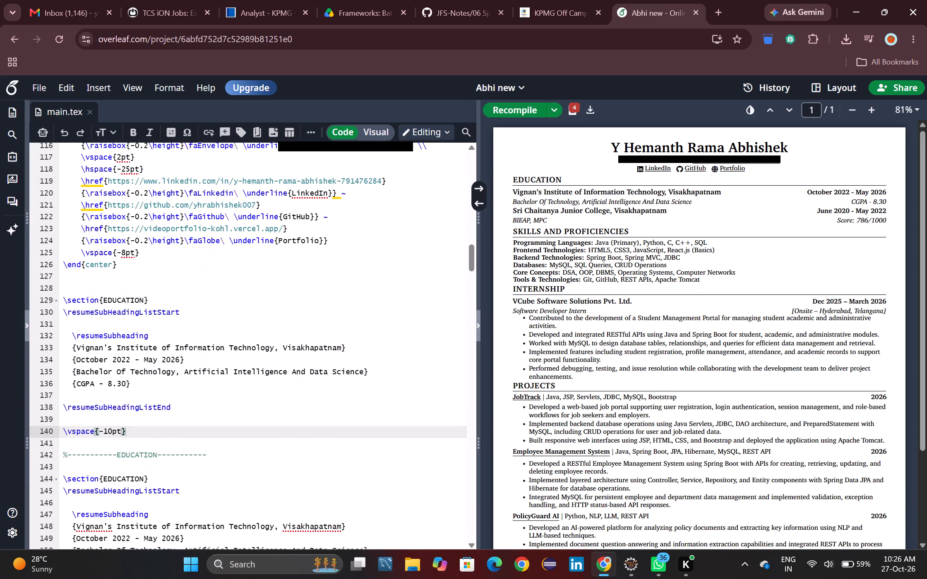
Retitle the pasted section CAREER OBJECTIVE, checking the heading against the sample resume in the lecture video.
{"action": "scroll", "coordinate": [144, 381], "scroll_direction": "down", "scroll_amount": 1}
{"action": "double_click", "coordinate": [118, 294]}
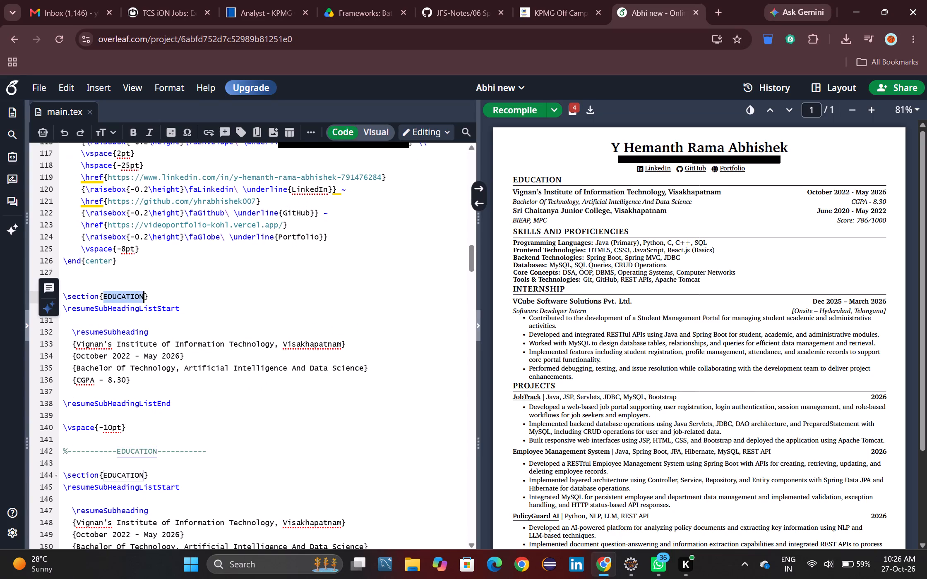
{"action": "key", "text": "BackSpace"}
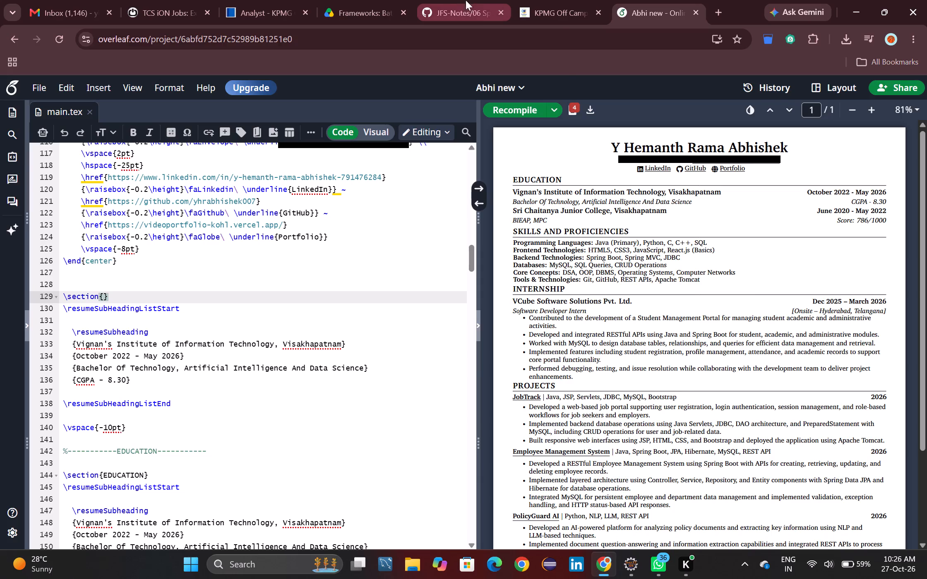
{"action": "left_click", "coordinate": [334, 0]}
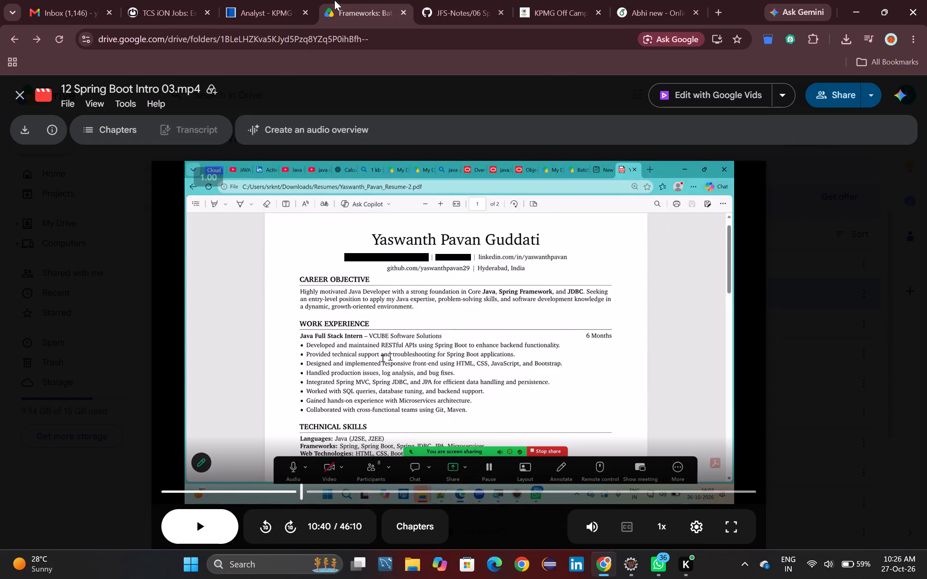
{"action": "left_click", "coordinate": [651, 0]}
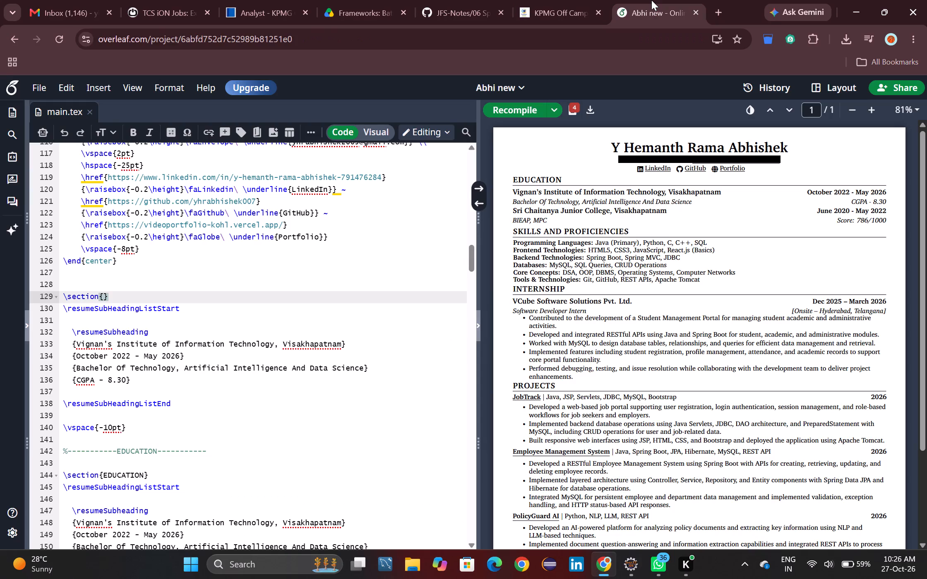
{"action": "type", "text": "Ca"}
{"action": "key", "text": "BackSpace"}
{"action": "type", "text": "AREER OBJECTIVE"}
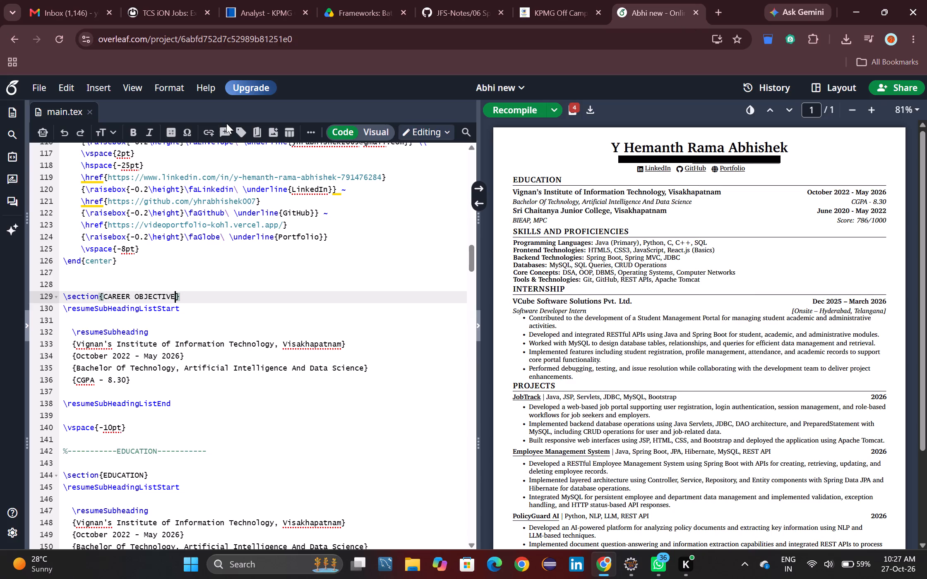
Delete the institute, dates, degree and CGPA entries under the CAREER OBJECTIVE subheading, leaving one empty pair of braces.
{"action": "scroll", "coordinate": [139, 352], "scroll_direction": "down", "scroll_amount": 1}
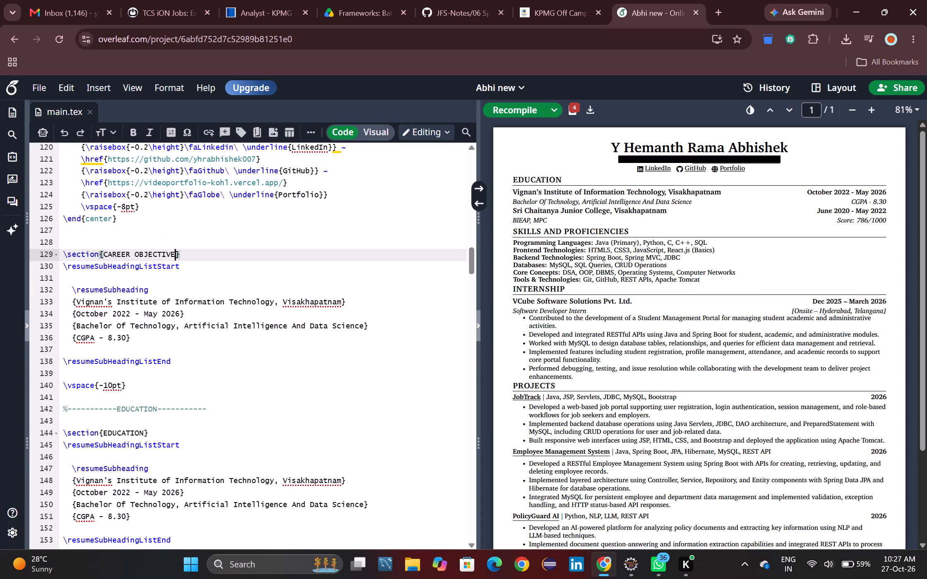
{"action": "left_click_drag", "start_coordinate": [77, 302], "coordinate": [126, 336]}
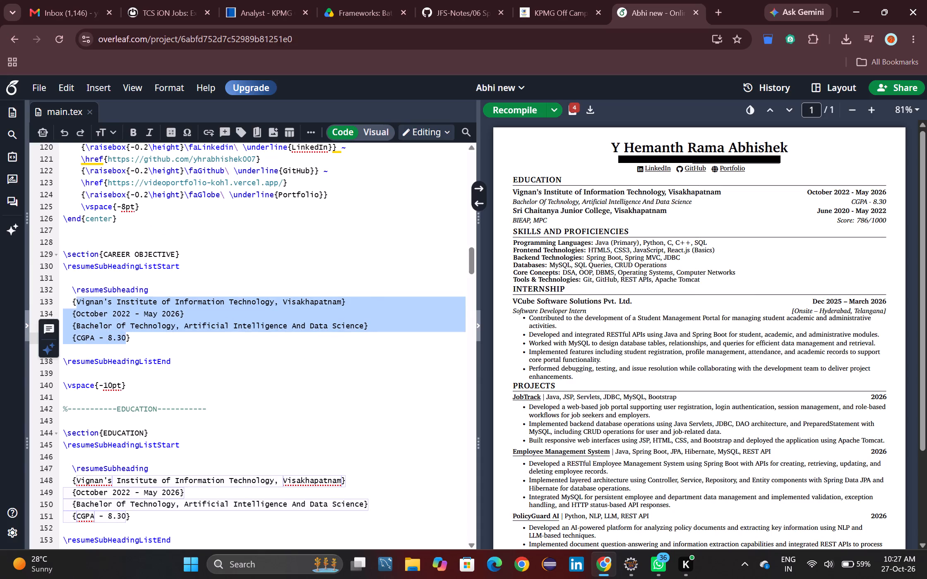
{"action": "key", "text": "BackSpace"}
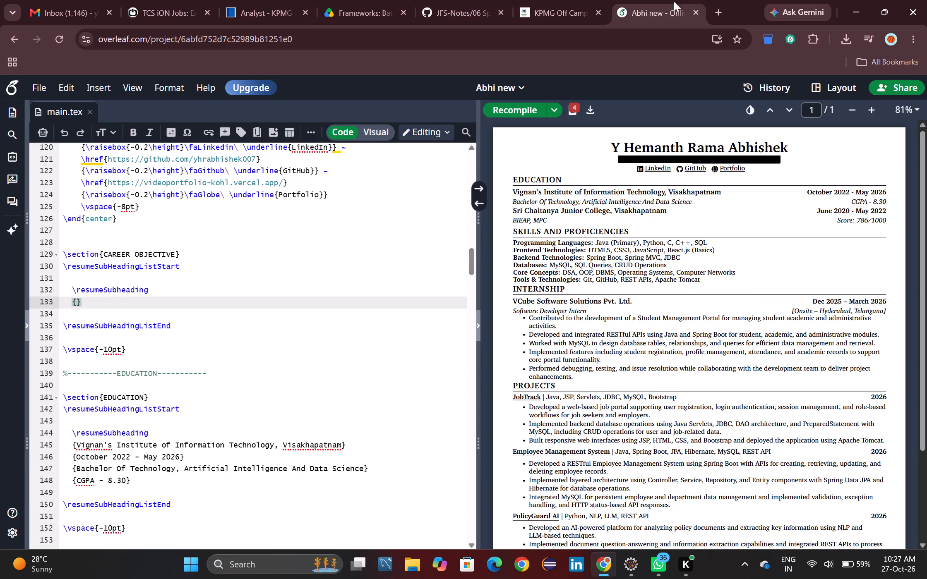
Place the resume editor in its own window beside the Spring Boot lecture video and enlarge the sample resume's career objective.
{"action": "left_click_drag", "start_coordinate": [674, 1], "coordinate": [401, 0]}
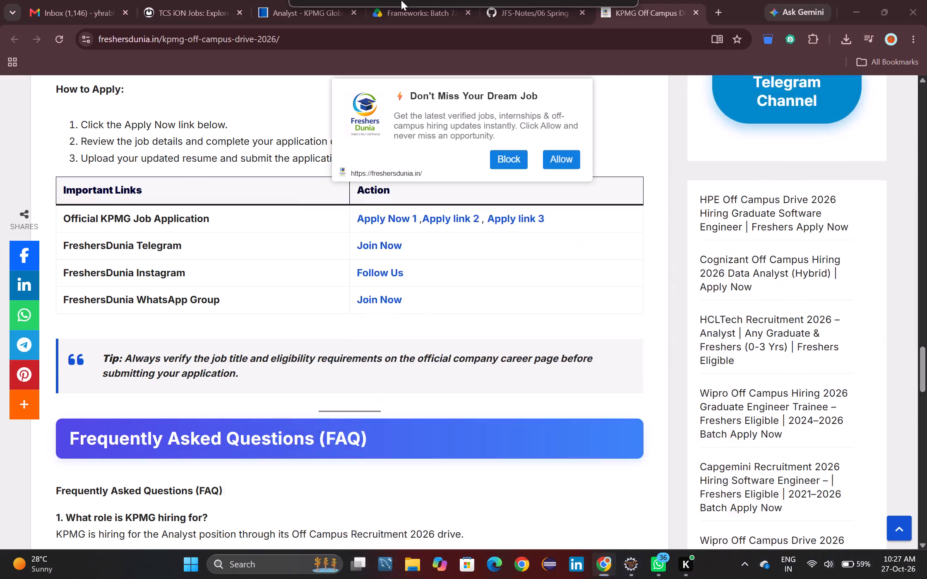
{"action": "left_click_drag", "start_coordinate": [401, 0], "coordinate": [347, 122]}
{"action": "left_click_drag", "start_coordinate": [385, 137], "coordinate": [305, 34]}
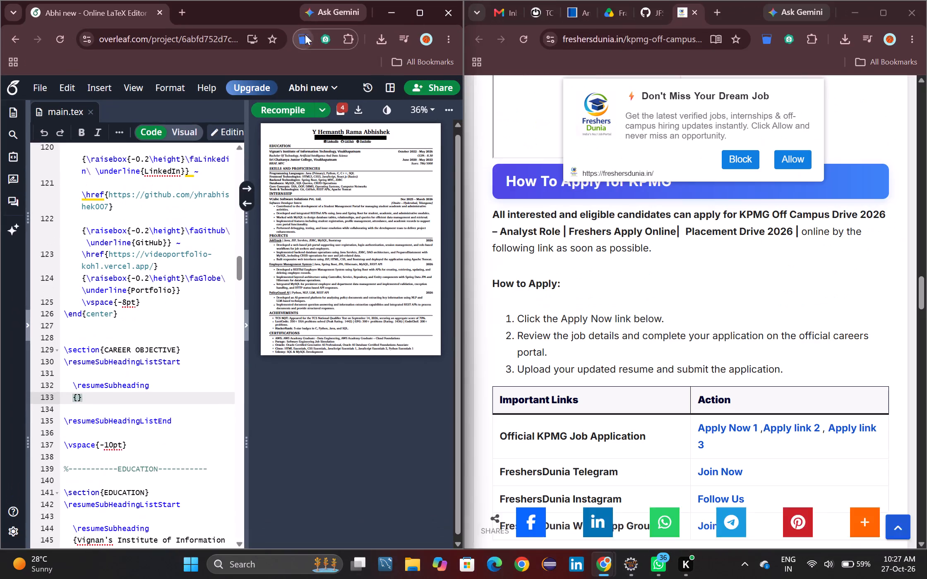
{"action": "left_click", "coordinate": [606, 9]}
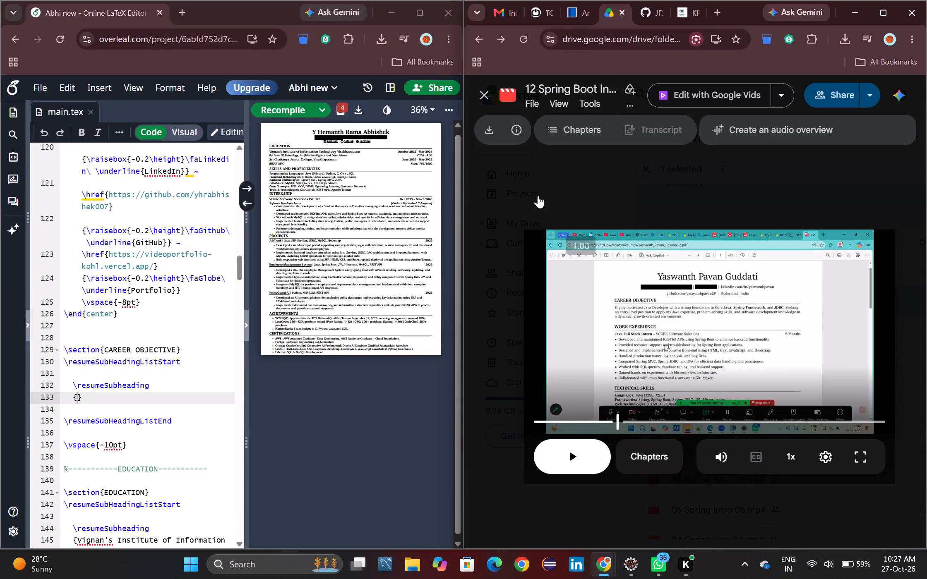
{"action": "scroll", "coordinate": [692, 274], "scroll_direction": "up", "scroll_amount": 1}
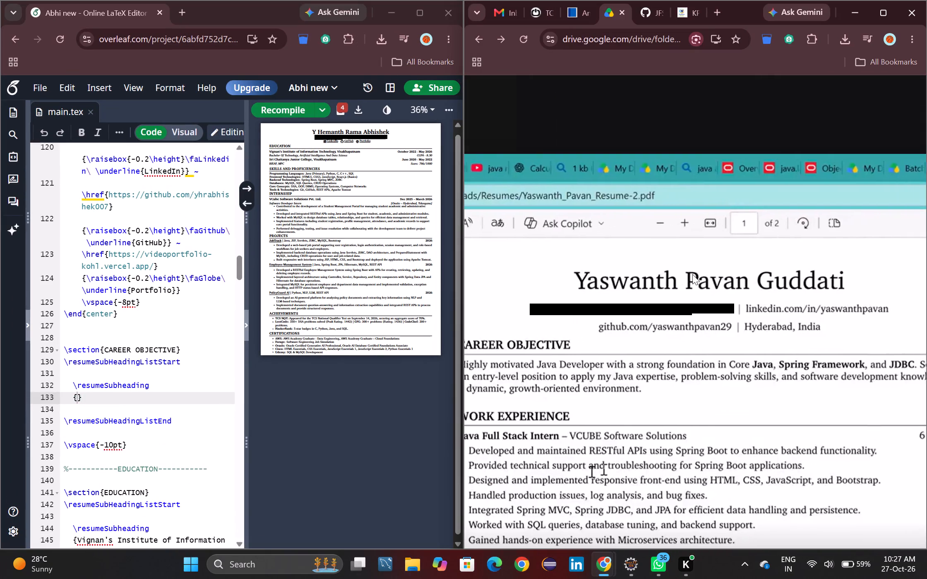
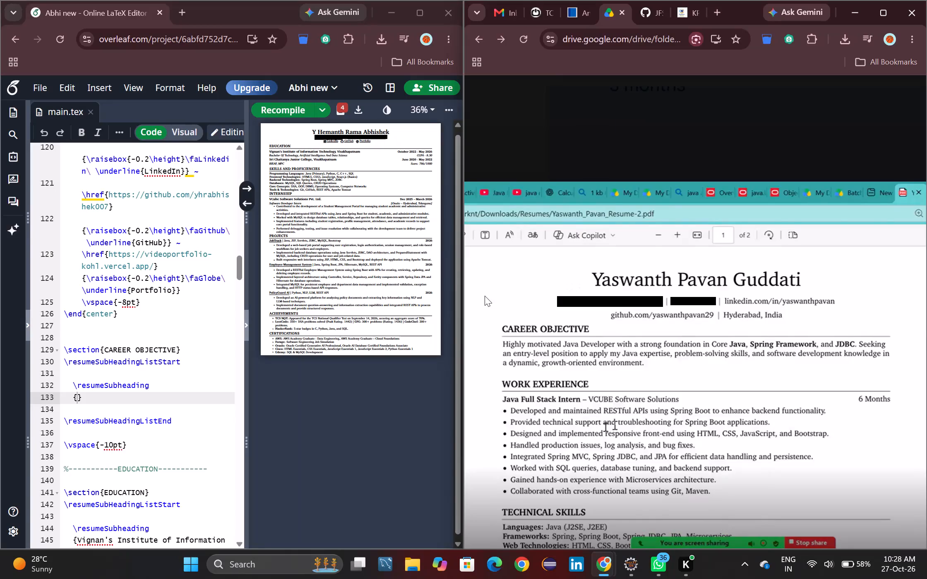
Begin the career objective inside the empty braces under \resumeSubheading with "Highly motivated Java Developer with a strong foundation in".
{"action": "left_click", "coordinate": [75, 397]}
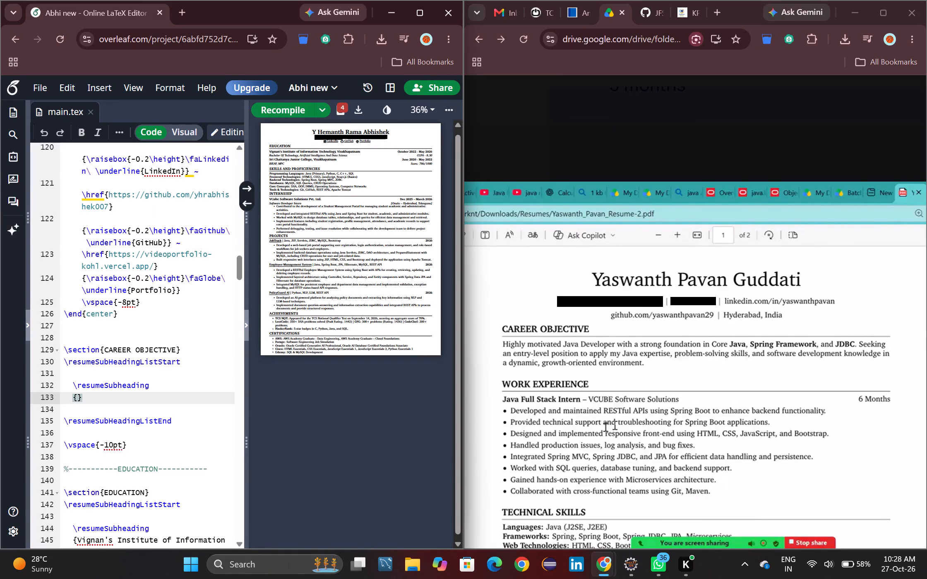
{"action": "type", "text": "High"}
{"action": "type", "text": "ly motivated"}
{"action": "key", "text": "space"}
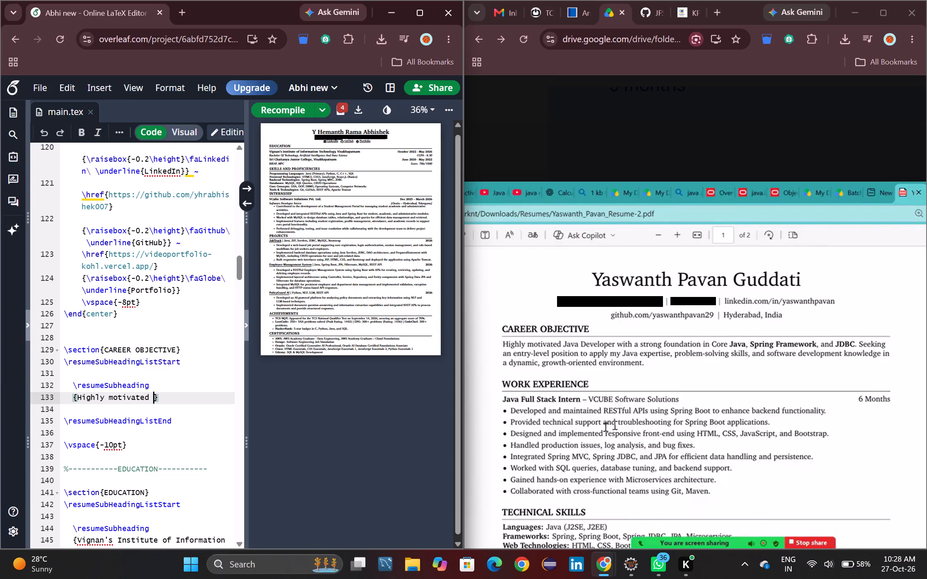
{"action": "type", "text": "Java"}
{"action": "key", "text": "space"}
{"action": "type", "text": "De"}
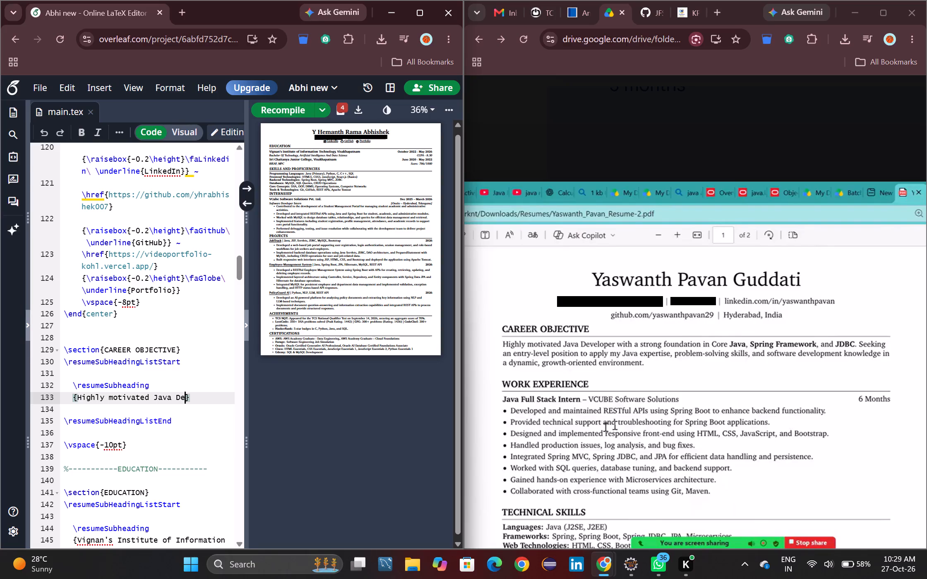
{"action": "type", "text": "veloper"}
{"action": "key", "text": "space"}
{"action": "type", "text": "with a stro"}
{"action": "type", "text": "ng"}
{"action": "key", "text": "space"}
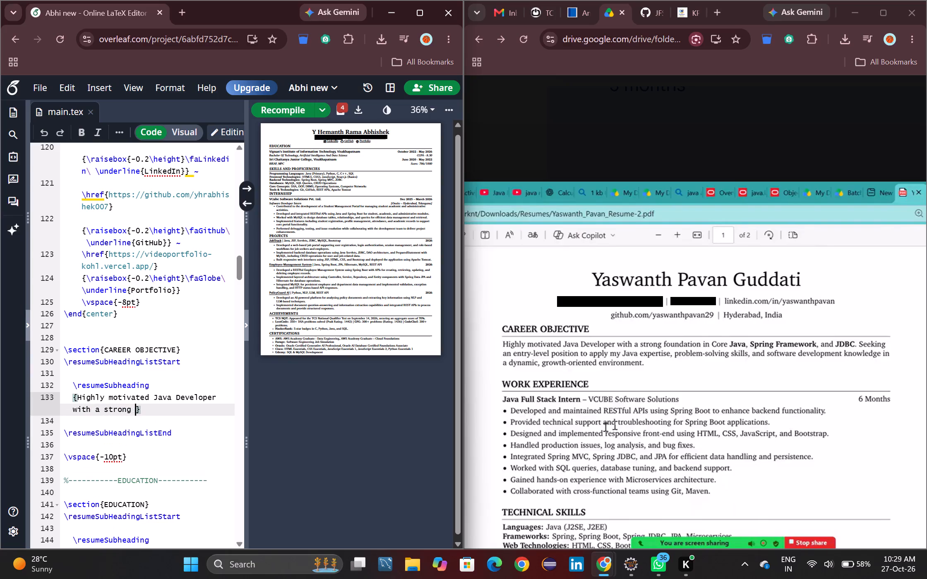
{"action": "type", "text": "foundation"}
{"action": "key", "text": "space"}
{"action": "key", "text": "u"}
{"action": "key", "text": "BackSpace"}
{"action": "type", "text": "in"}
{"action": "key", "text": "space"}
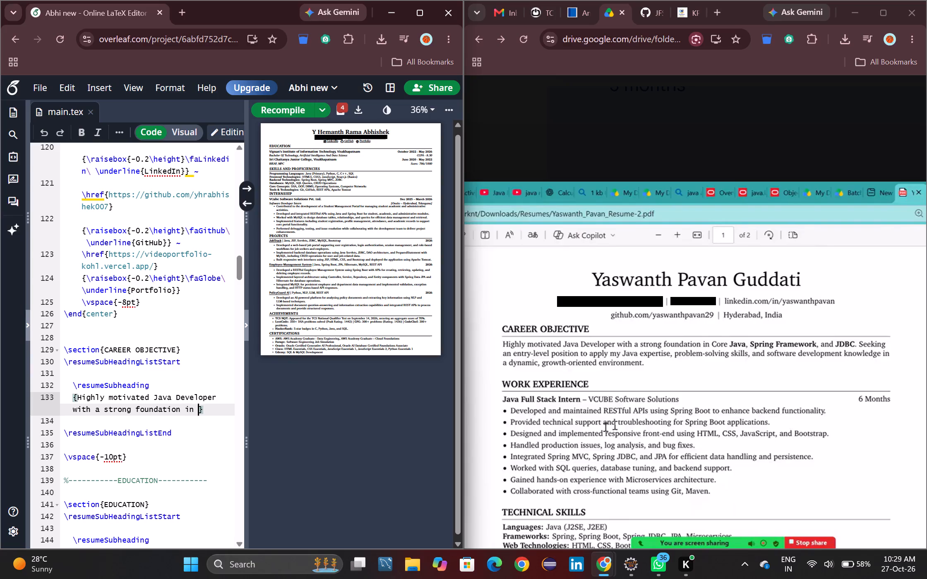
Complete the first sentence of the career objective with "Core Java, Spring Framework, and JDBC.".
{"action": "type", "text": "Core"}
{"action": "key", "text": "space"}
{"action": "type", "text": "Java"}
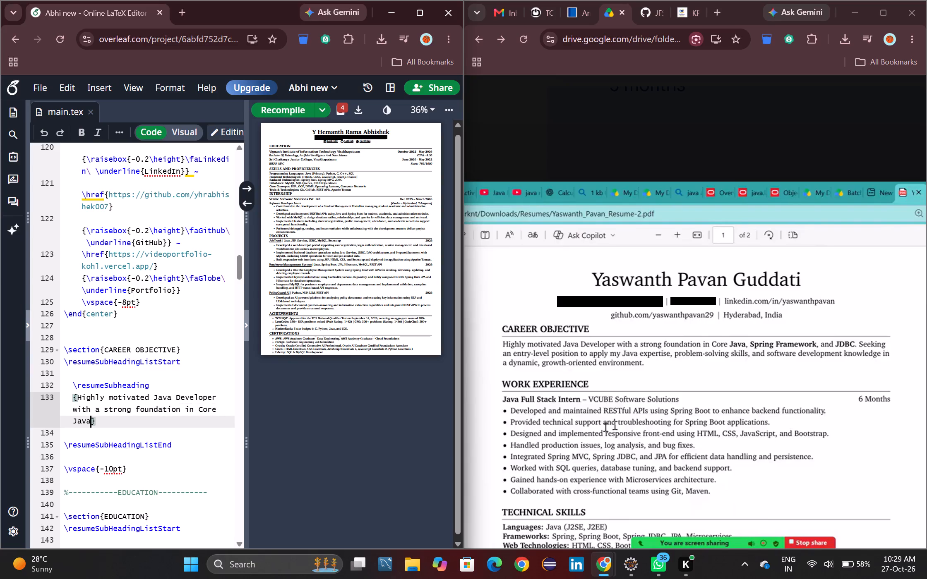
{"action": "key", "text": "comma"}
{"action": "key", "text": "space"}
{"action": "type", "text": "Spring Frae"}
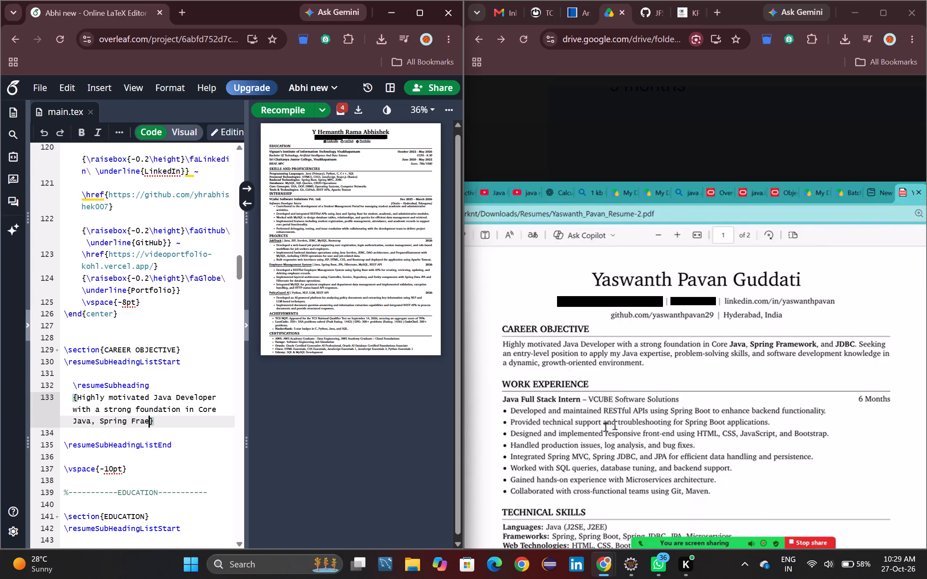
{"action": "key", "text": "BackSpace"}
{"action": "type", "text": "mework"}
{"action": "type", "text": ", and"}
{"action": "key", "text": "space"}
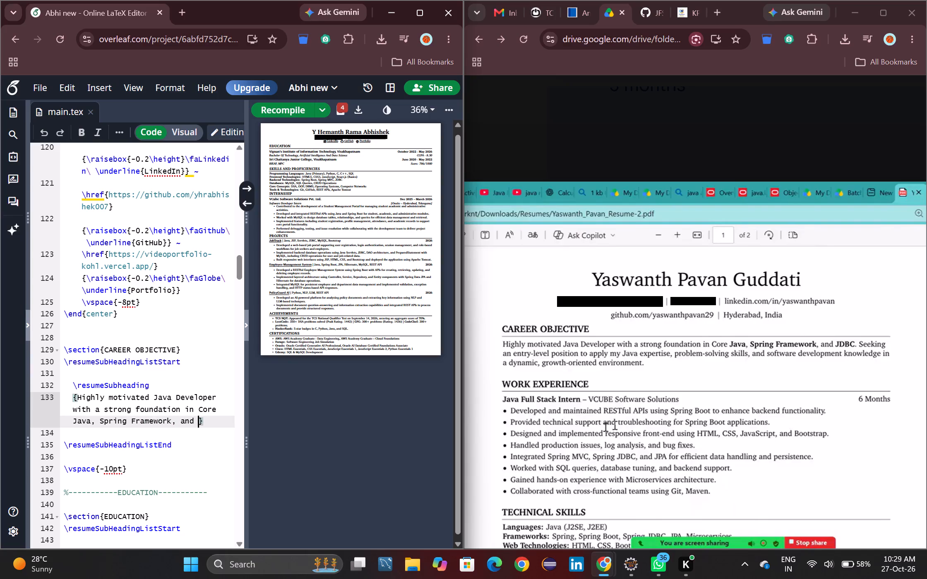
{"action": "key", "text": "shift+j"}
{"action": "type", "text": "DBC"}
{"action": "key", "text": "period"}
Start the second sentence of the career objective with "Seeking an entry-level position to apply my Java expertise,".
{"action": "key", "text": "space"}
{"action": "type", "text": "Seeking"}
{"action": "key", "text": "space"}
{"action": "type", "text": "an entry"}
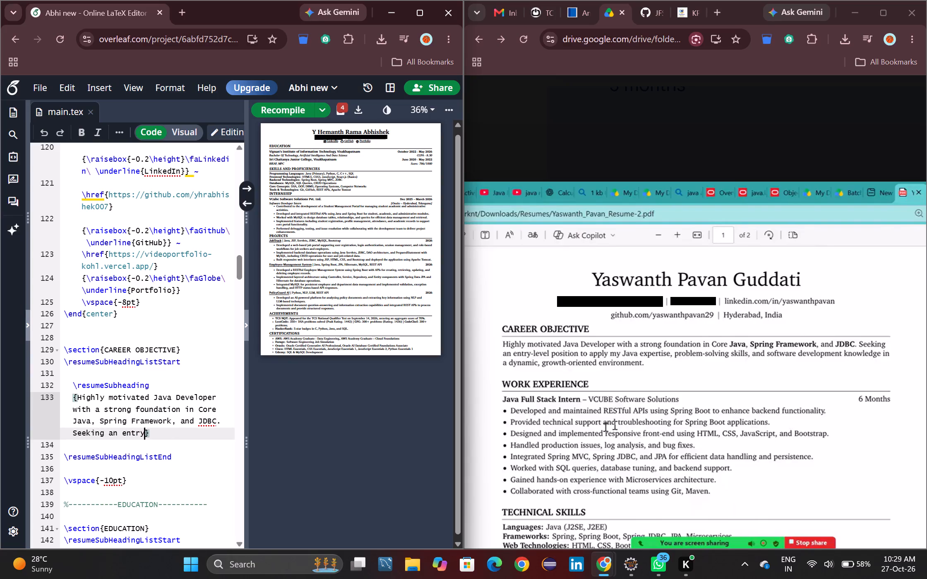
{"action": "type", "text": "-level"}
{"action": "key", "text": "space"}
{"action": "type", "text": "position"}
{"action": "key", "text": "space"}
{"action": "type", "text": "to apply"}
{"action": "key", "text": "space"}
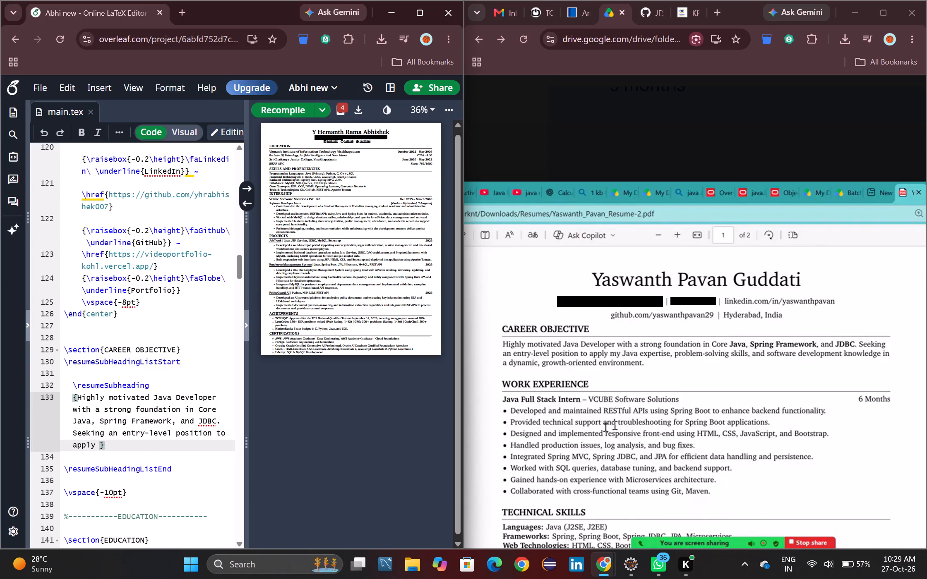
{"action": "type", "text": "my"}
{"action": "key", "text": "space"}
{"action": "type", "text": "Java"}
{"action": "key", "text": "space"}
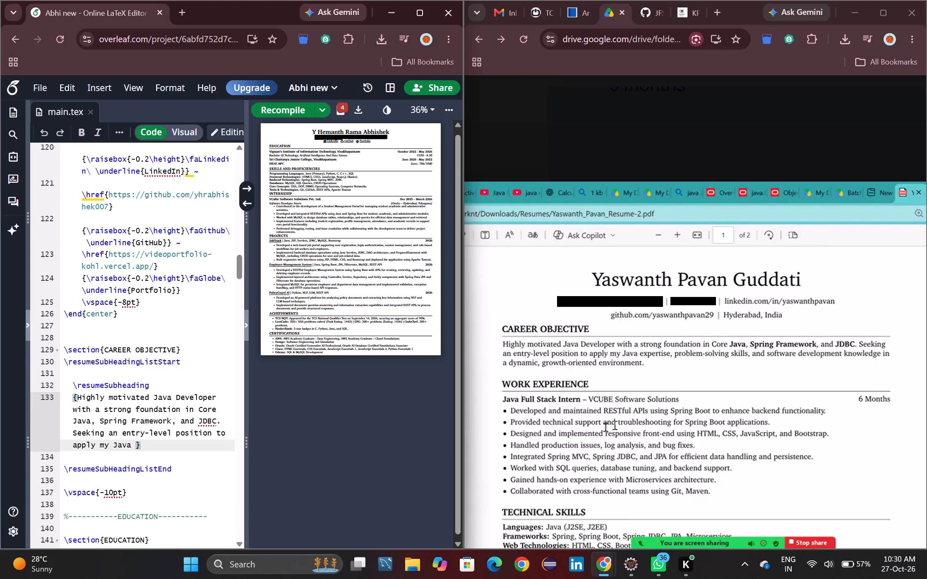
{"action": "type", "text": "expertise"}
{"action": "type", "text": ","}
{"action": "key", "text": "space"}
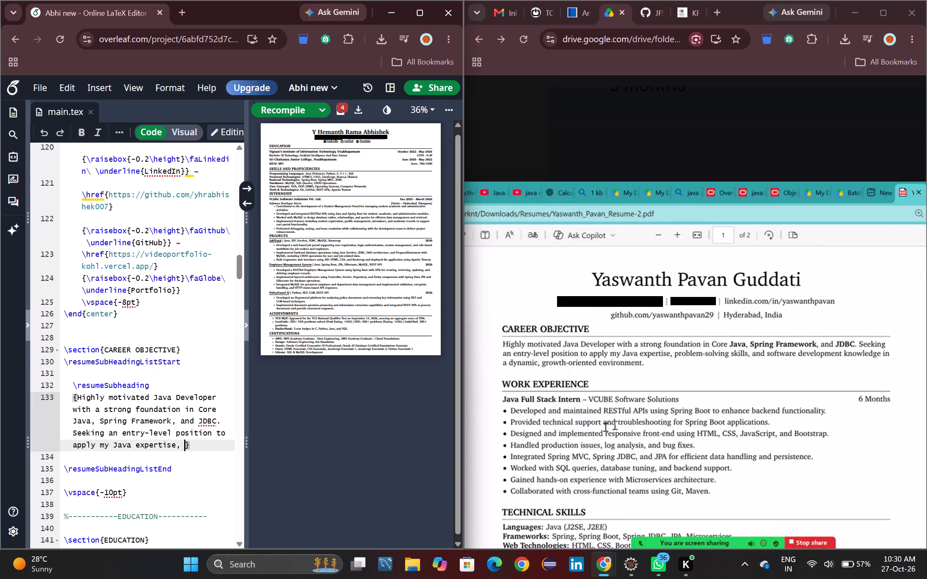
Continue the second sentence of the career objective with "problem-solving skills, and software development knowledge".
{"action": "type", "text": "problem"}
{"action": "key", "text": "space"}
{"action": "key", "text": "BackSpace"}
{"action": "type", "text": "-solving"}
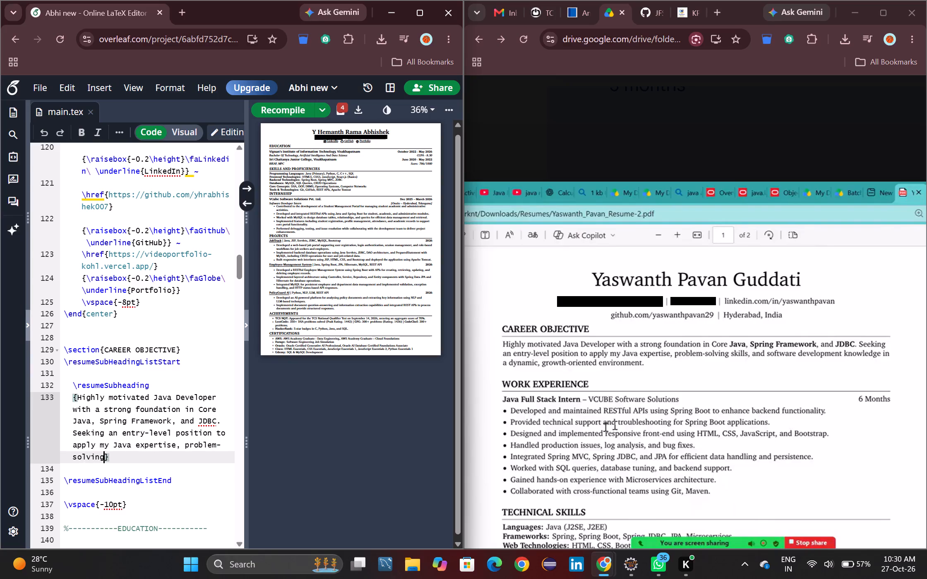
{"action": "key", "text": "space"}
{"action": "type", "text": "sl"}
{"action": "key", "text": "BackSpace"}
{"action": "type", "text": "kills"}
{"action": "type", "text": ", and"}
{"action": "key", "text": "space"}
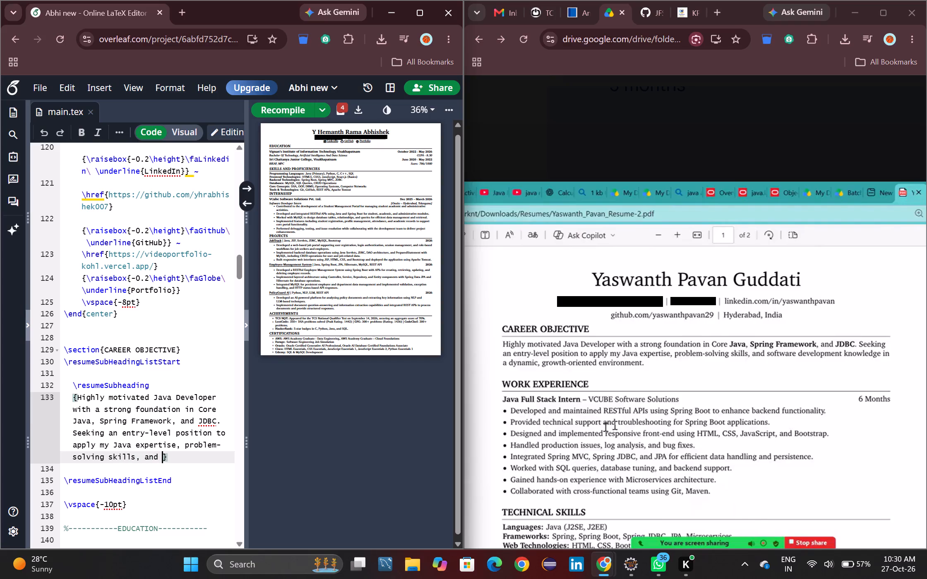
{"action": "type", "text": "software"}
{"action": "key", "text": "space"}
{"action": "type", "text": "developm"}
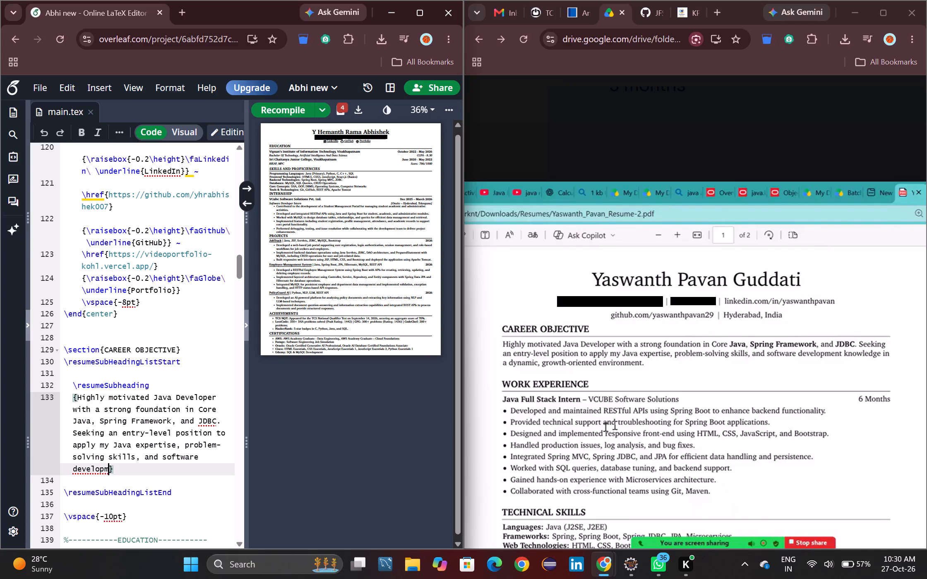
{"action": "type", "text": "ent"}
{"action": "key", "text": "space"}
{"action": "type", "text": "knowledge"}
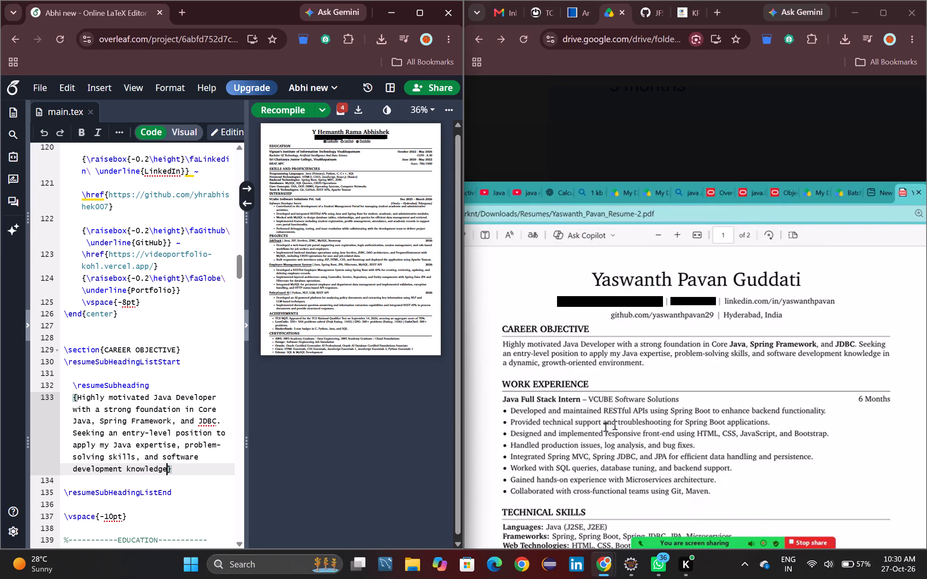
Finish the career objective's second sentence with "in a dynamic, growth-oriented environment." and recompile the resume.
{"action": "key", "text": "space"}
{"action": "type", "text": "in a"}
{"action": "key", "text": "space"}
{"action": "type", "text": "dynamic"}
{"action": "key", "text": "space"}
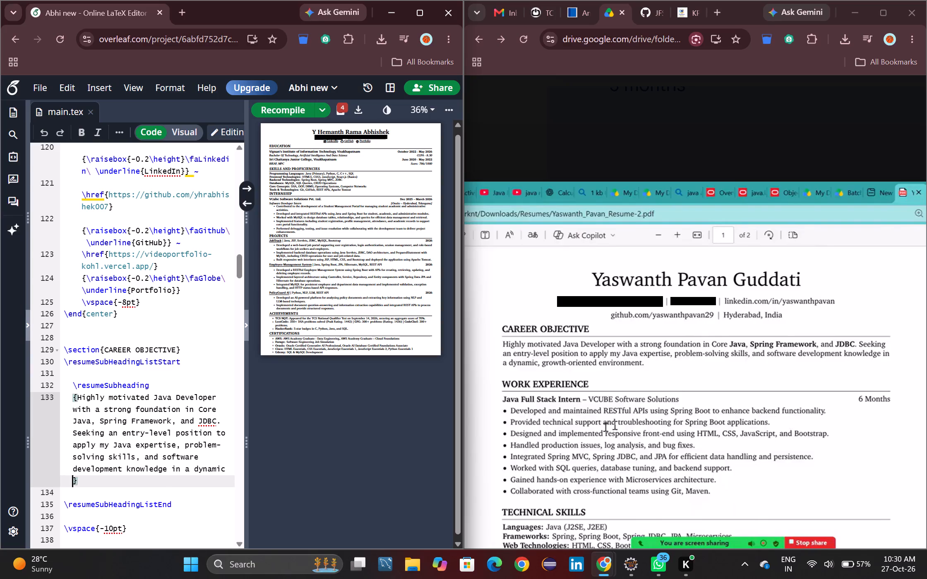
{"action": "key", "text": "BackSpace"}
{"action": "key", "text": "comma"}
{"action": "key", "text": "space"}
{"action": "type", "text": "gr"}
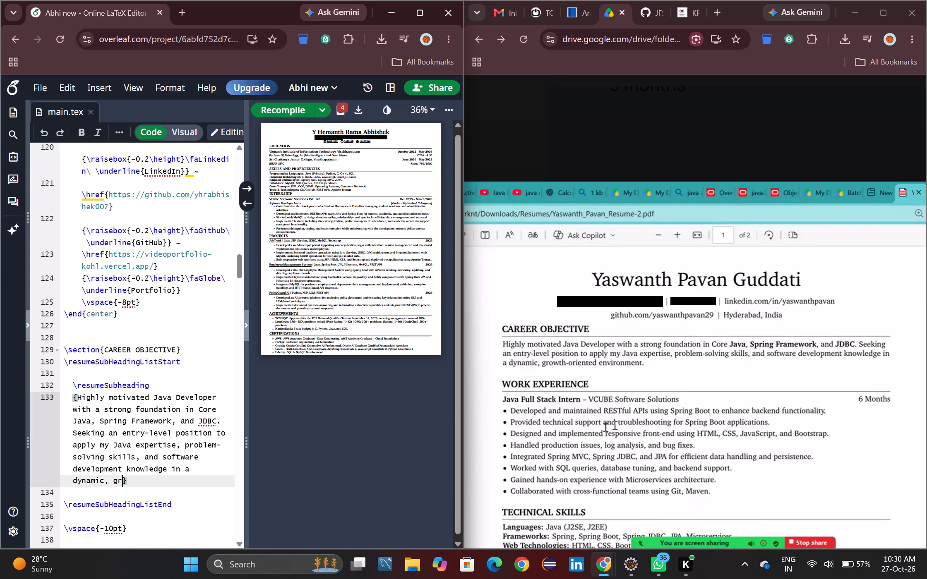
{"action": "type", "text": "wo"}
{"action": "key", "text": "BackSpace"}
{"action": "key", "text": "BackSpace"}
{"action": "type", "text": "owth"}
{"action": "type", "text": "-oriented environment"}
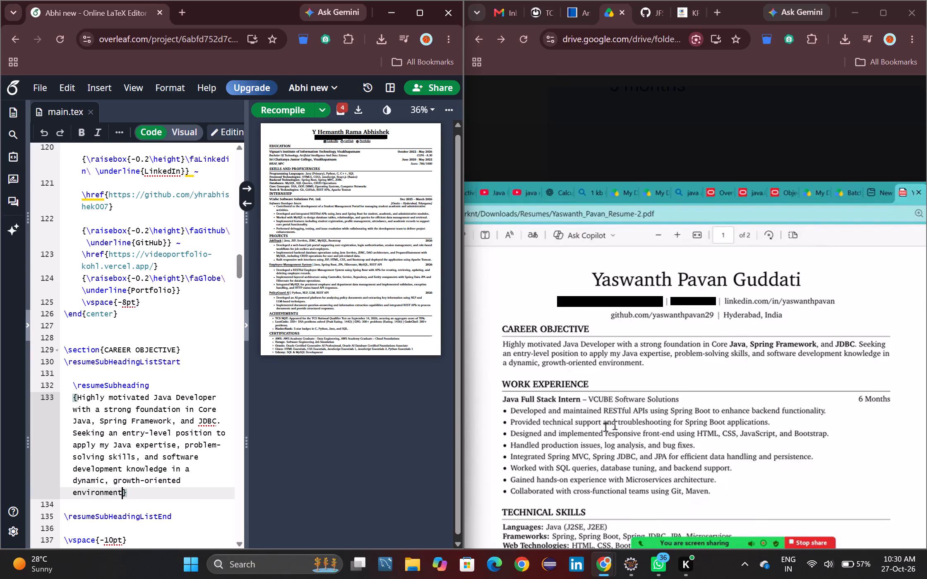
{"action": "key", "text": "period"}
{"action": "key", "text": "ctrl+s"}
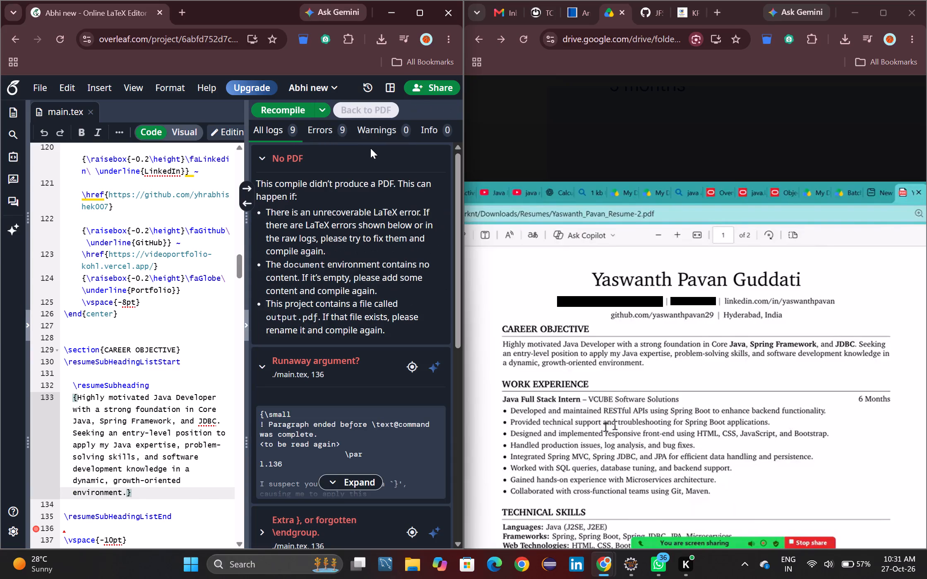
Compare the career objective's LaTeX structure with the Education entries below it to look for the compile error's cause.
{"action": "scroll", "coordinate": [125, 336], "scroll_direction": "right", "scroll_amount": 1}
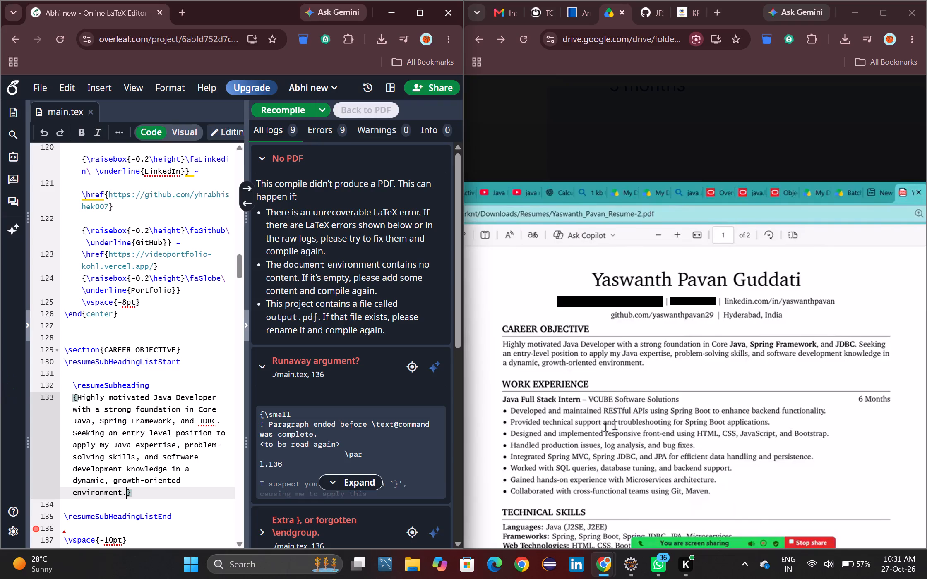
{"action": "scroll", "coordinate": [119, 363], "scroll_direction": "down", "scroll_amount": 2}
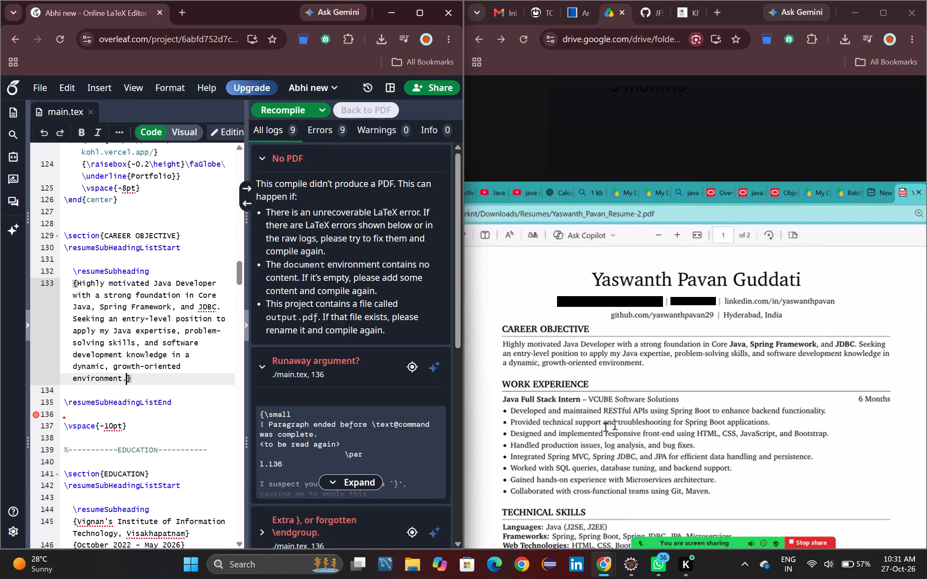
{"action": "scroll", "coordinate": [113, 373], "scroll_direction": "down", "scroll_amount": 1}
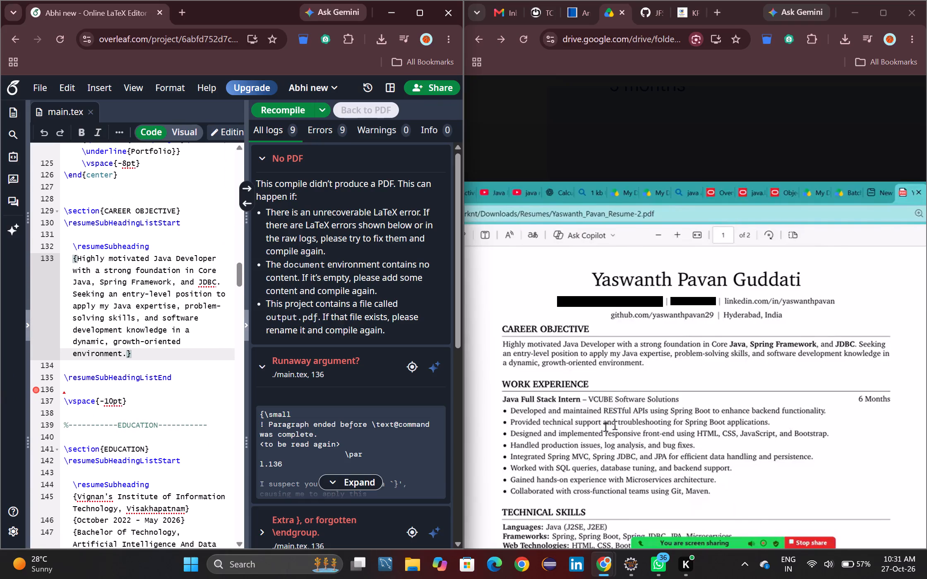
{"action": "scroll", "coordinate": [175, 376], "scroll_direction": "down", "scroll_amount": 1}
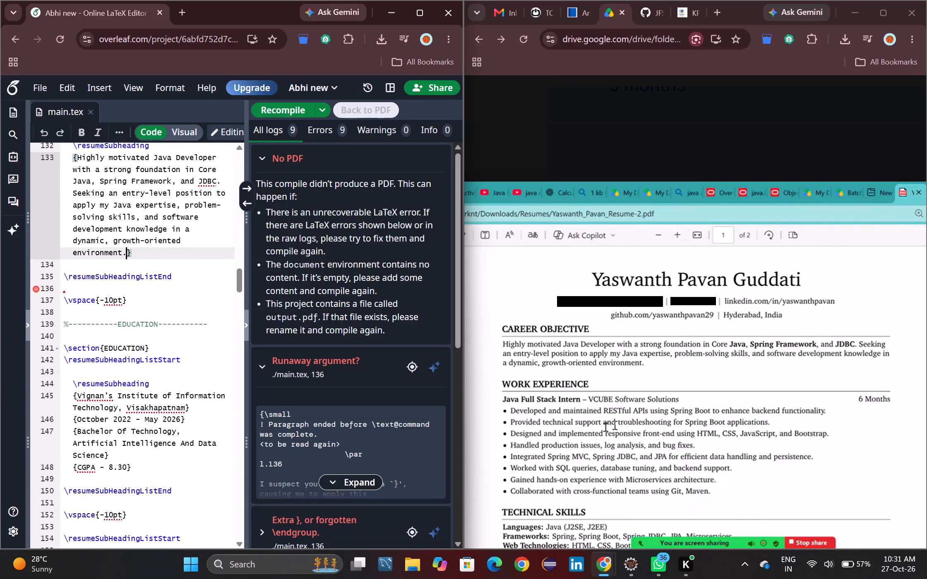
{"action": "scroll", "coordinate": [175, 376], "scroll_direction": "down", "scroll_amount": 2}
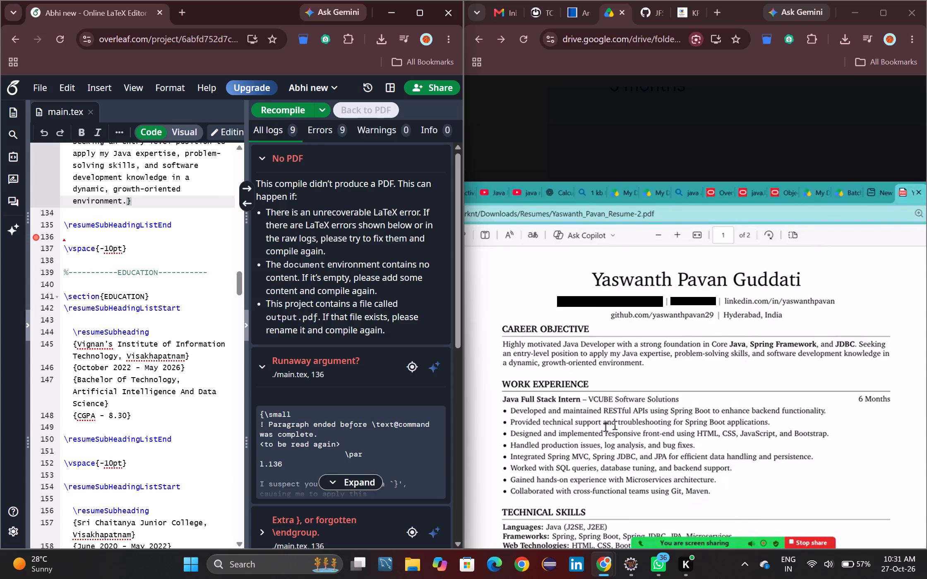
{"action": "scroll", "coordinate": [175, 376], "scroll_direction": "down", "scroll_amount": 1}
{"action": "scroll", "coordinate": [144, 423], "scroll_direction": "down", "scroll_amount": 1}
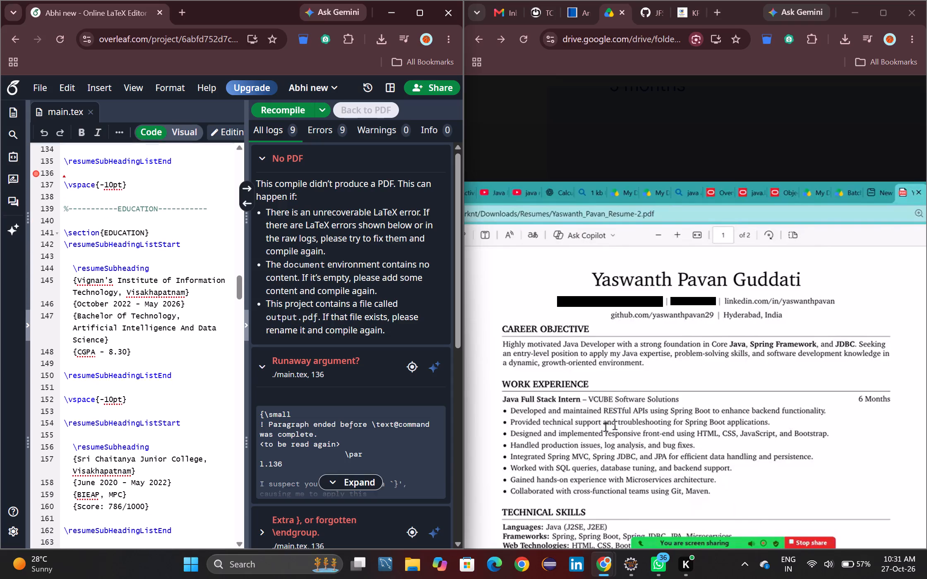
{"action": "scroll", "coordinate": [144, 423], "scroll_direction": "down", "scroll_amount": 1}
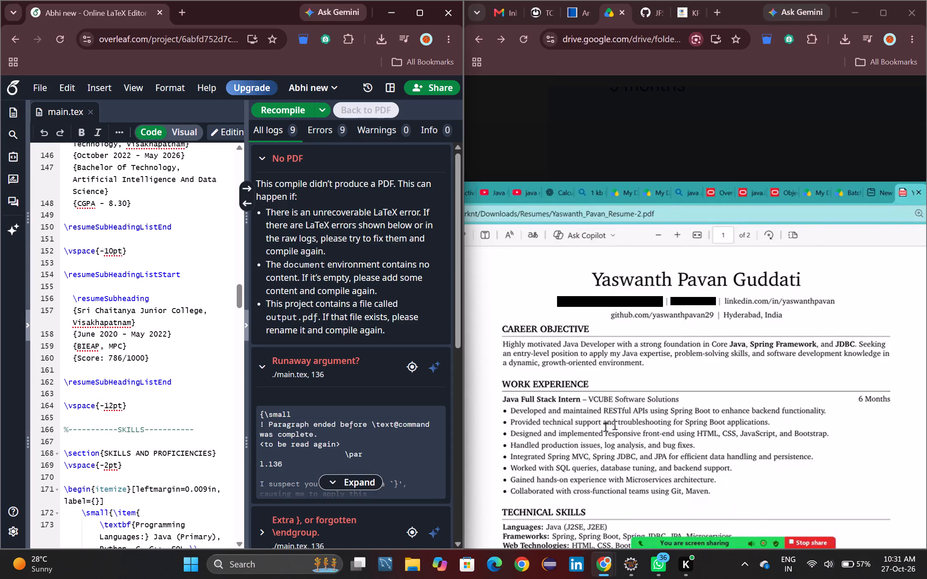
{"action": "scroll", "coordinate": [155, 378], "scroll_direction": "up", "scroll_amount": 3}
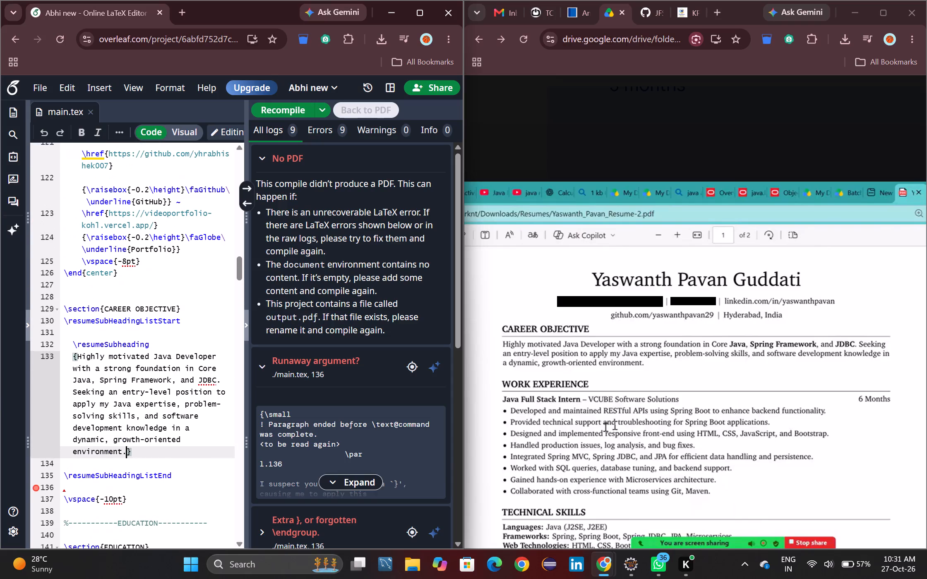
{"action": "scroll", "coordinate": [155, 378], "scroll_direction": "down", "scroll_amount": 1}
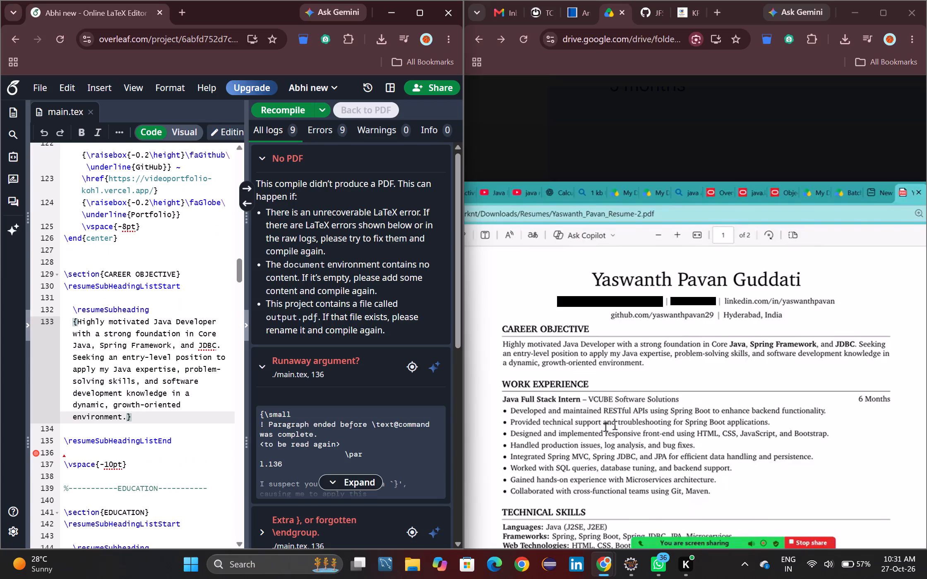
{"action": "scroll", "coordinate": [74, 461], "scroll_direction": "down", "scroll_amount": 1}
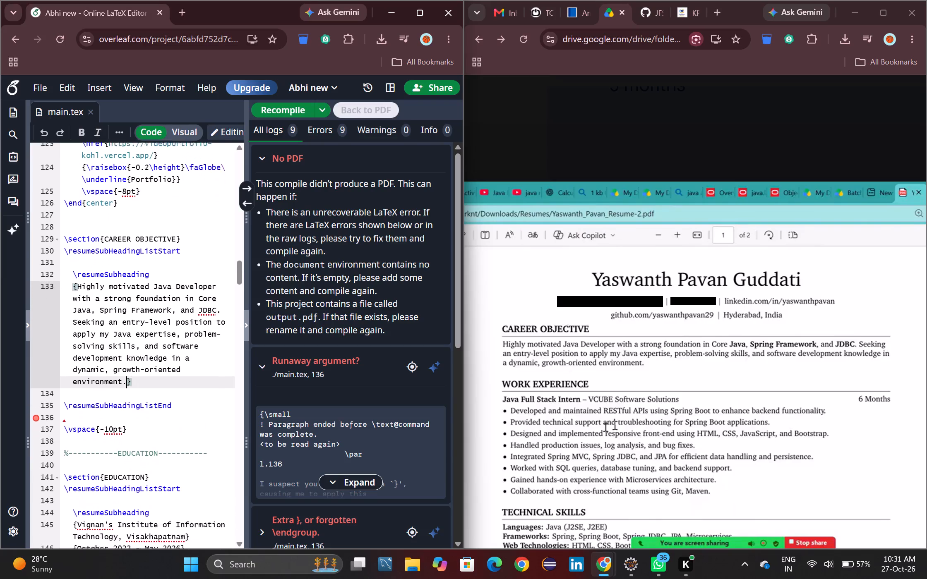
{"action": "scroll", "coordinate": [74, 461], "scroll_direction": "down", "scroll_amount": 2}
{"action": "scroll", "coordinate": [74, 461], "scroll_direction": "up", "scroll_amount": 1}
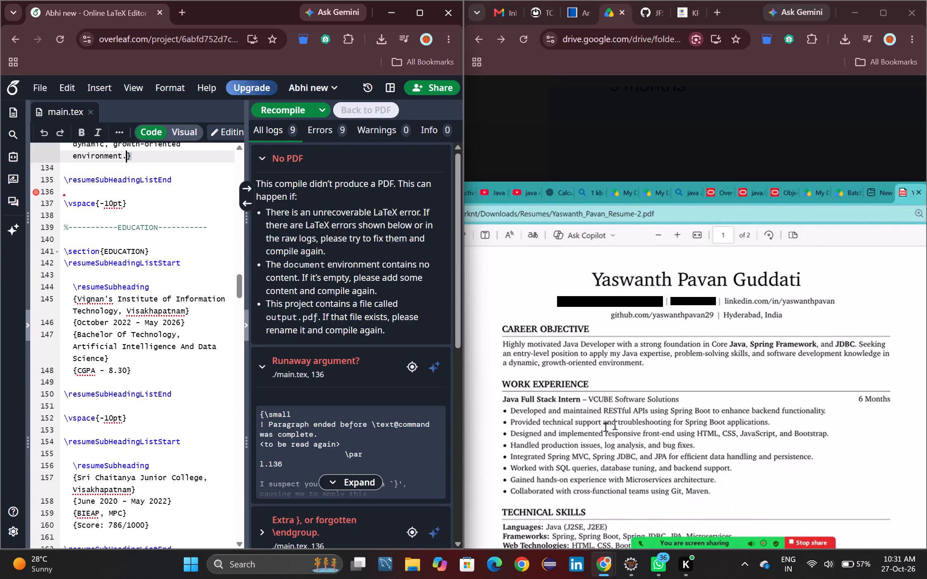
{"action": "scroll", "coordinate": [74, 461], "scroll_direction": "up", "scroll_amount": 1}
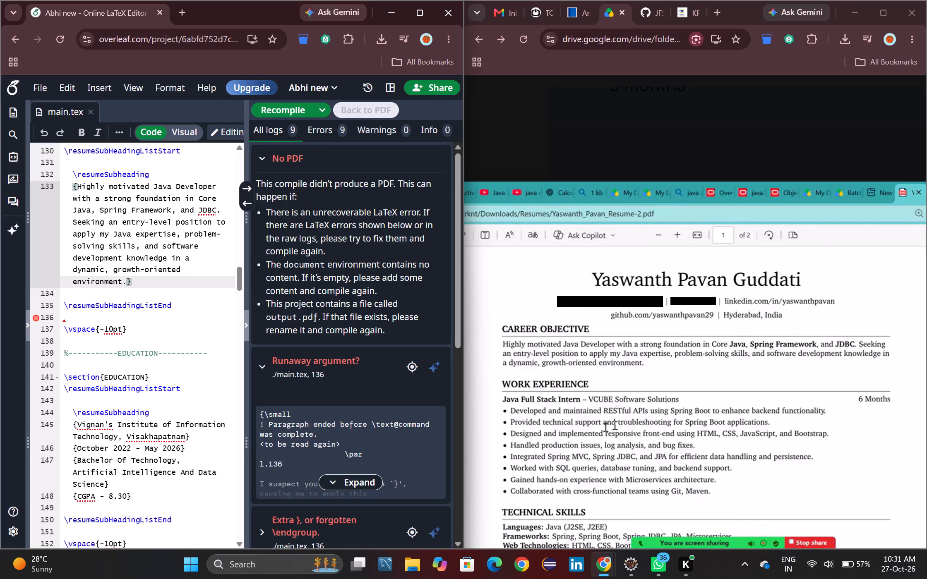
Delete the blank line between the career objective's \resumeSubHeadingListEnd and \vspace{-10pt}, and recompile the resume.
{"action": "left_click", "coordinate": [123, 318]}
{"action": "key", "text": "BackSpace"}
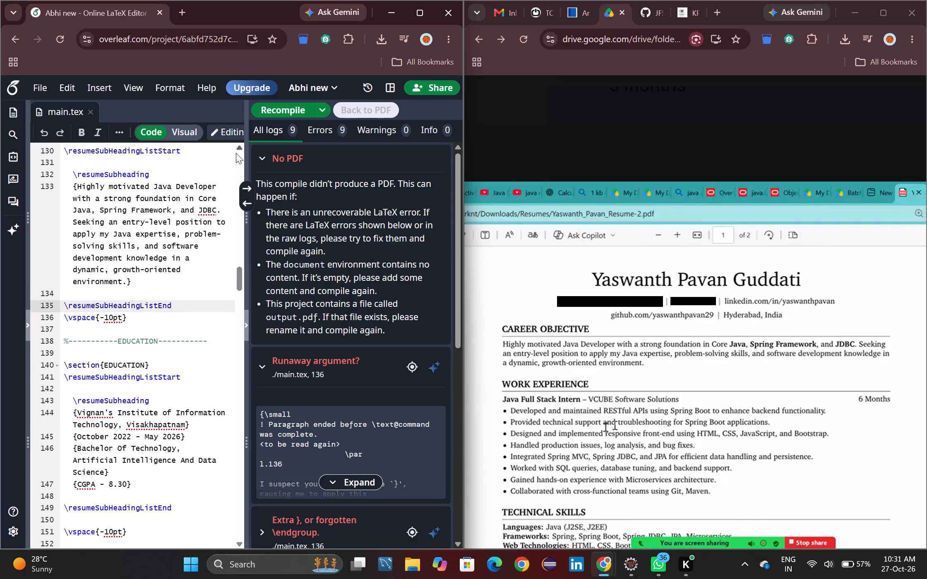
{"action": "left_click", "coordinate": [288, 110]}
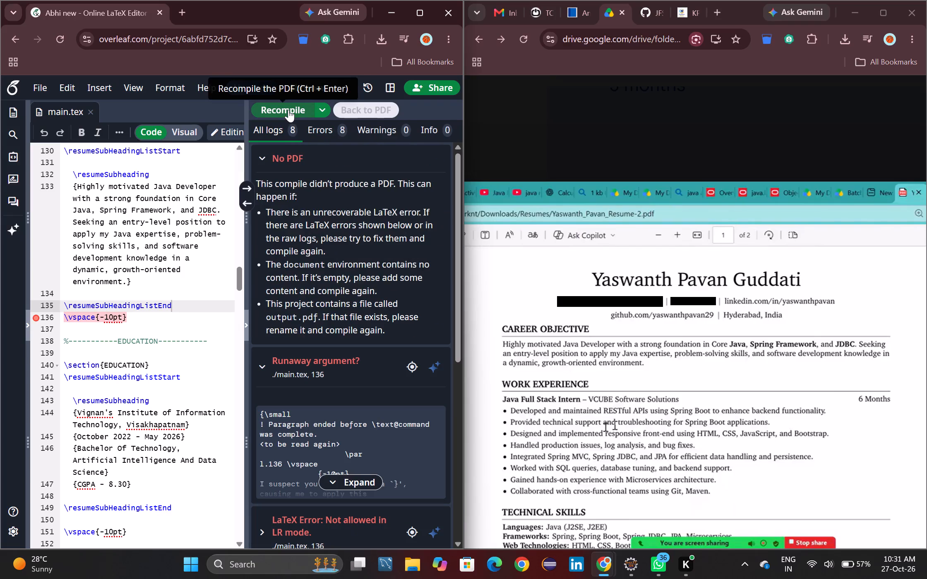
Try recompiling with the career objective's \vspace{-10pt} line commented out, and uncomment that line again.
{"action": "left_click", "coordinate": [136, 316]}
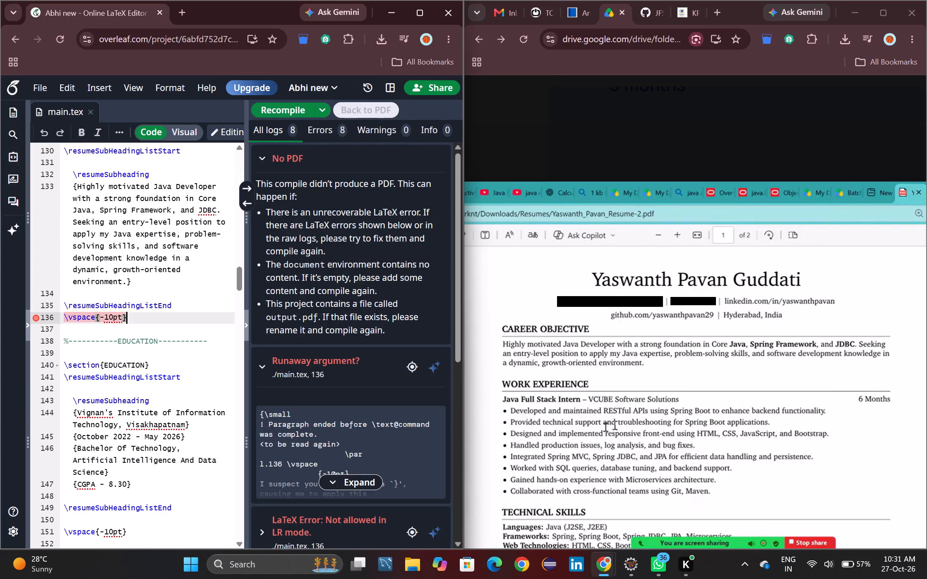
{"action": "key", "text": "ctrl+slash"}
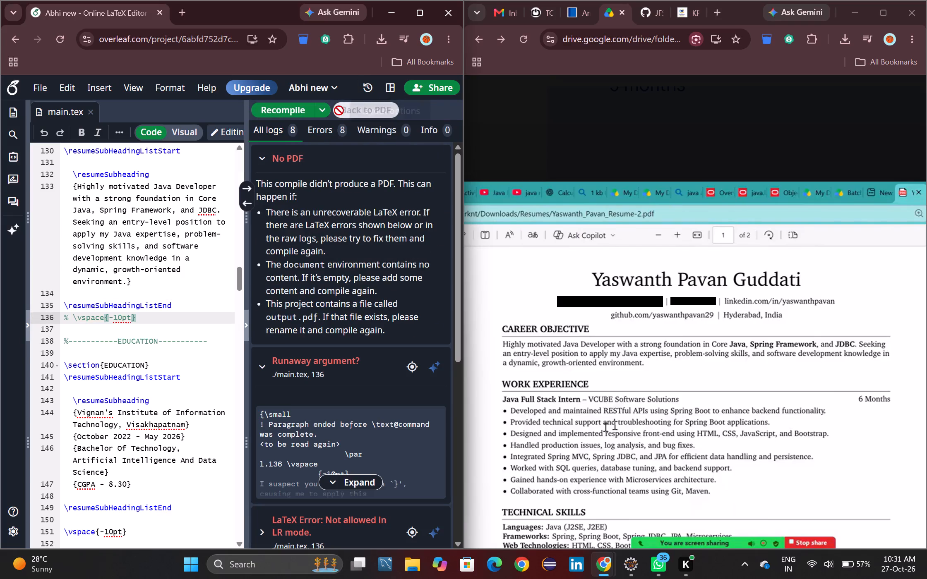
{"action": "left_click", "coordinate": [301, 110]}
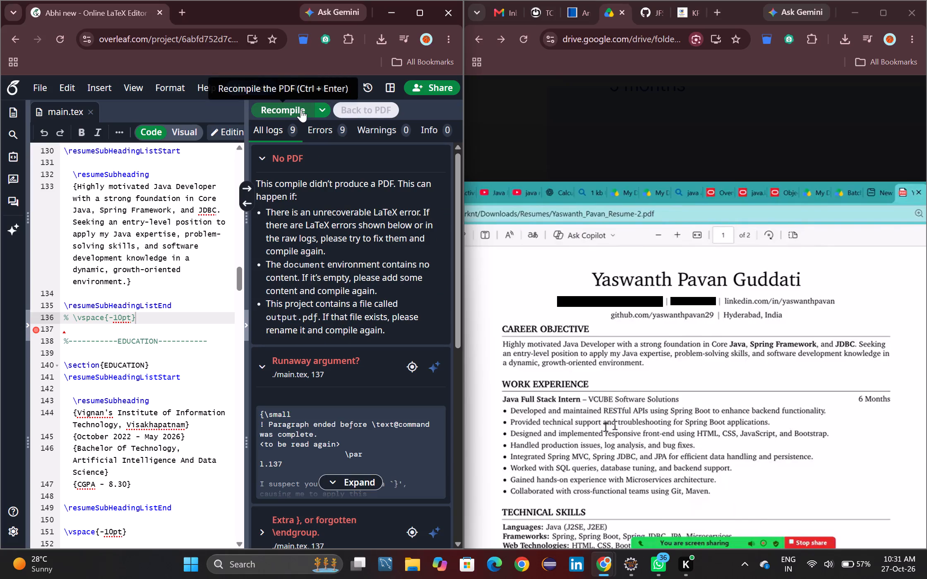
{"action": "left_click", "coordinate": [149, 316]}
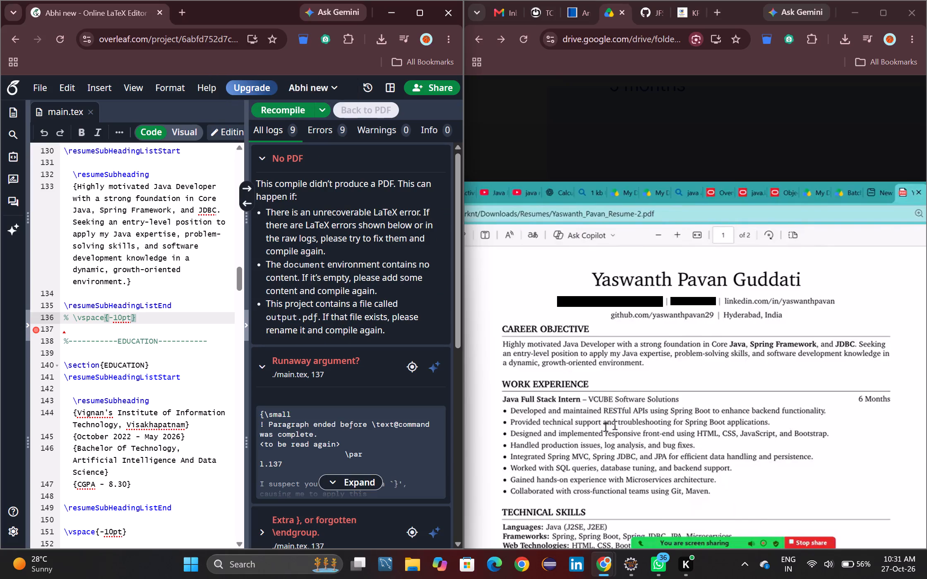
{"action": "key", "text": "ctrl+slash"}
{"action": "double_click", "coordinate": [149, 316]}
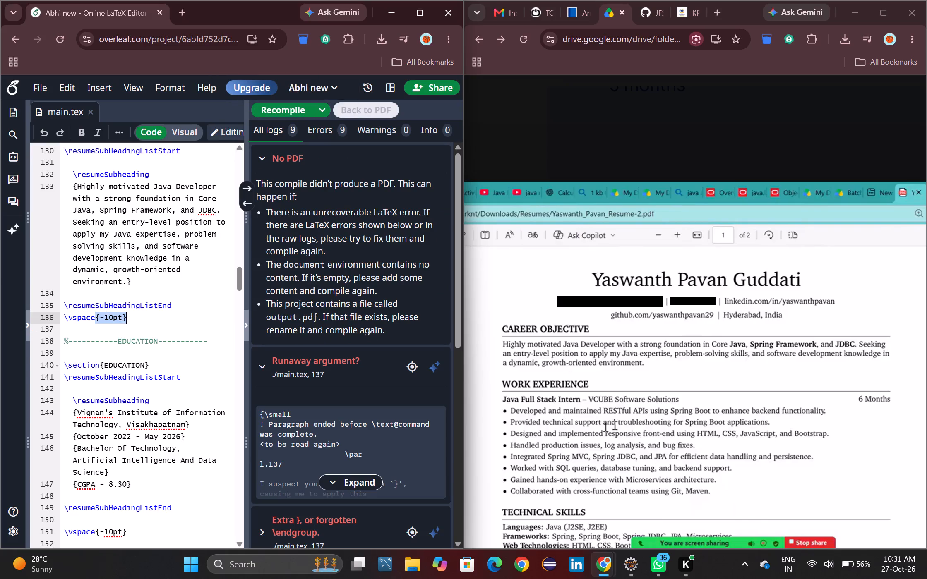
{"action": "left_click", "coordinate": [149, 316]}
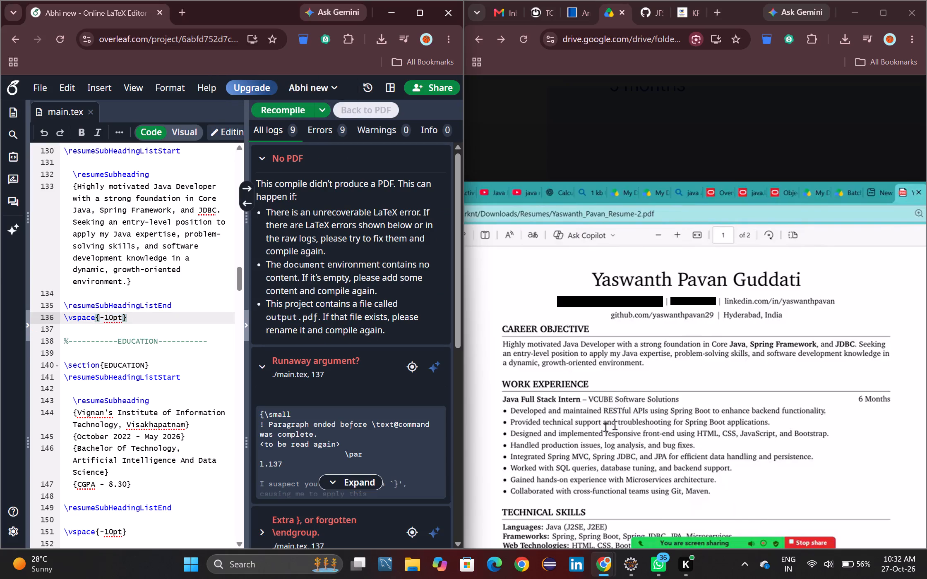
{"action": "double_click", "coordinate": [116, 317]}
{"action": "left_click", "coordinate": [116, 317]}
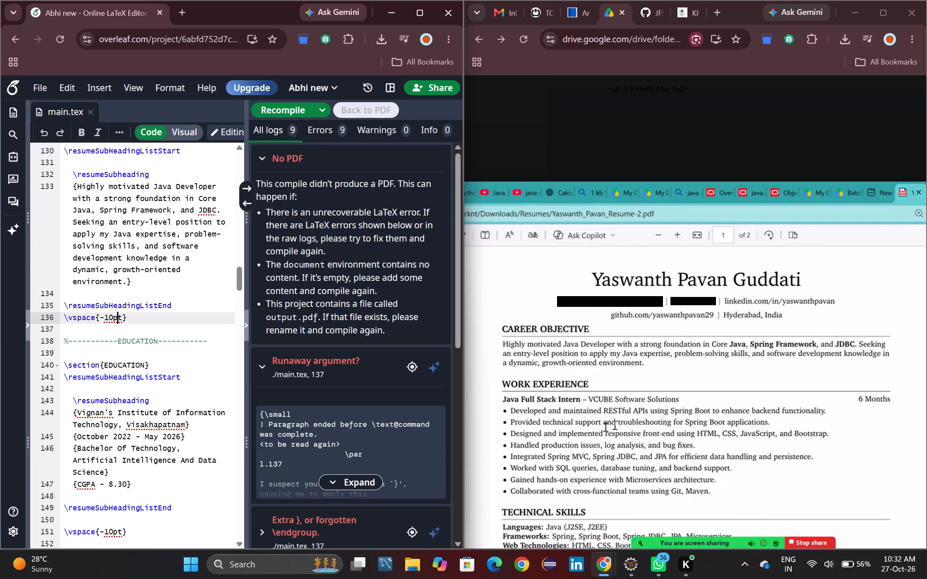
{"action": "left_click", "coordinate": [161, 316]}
Copy the entire career objective section code, from the blank line above its heading through \vspace{-10pt}.
{"action": "left_click_drag", "start_coordinate": [142, 314], "coordinate": [53, 139]}
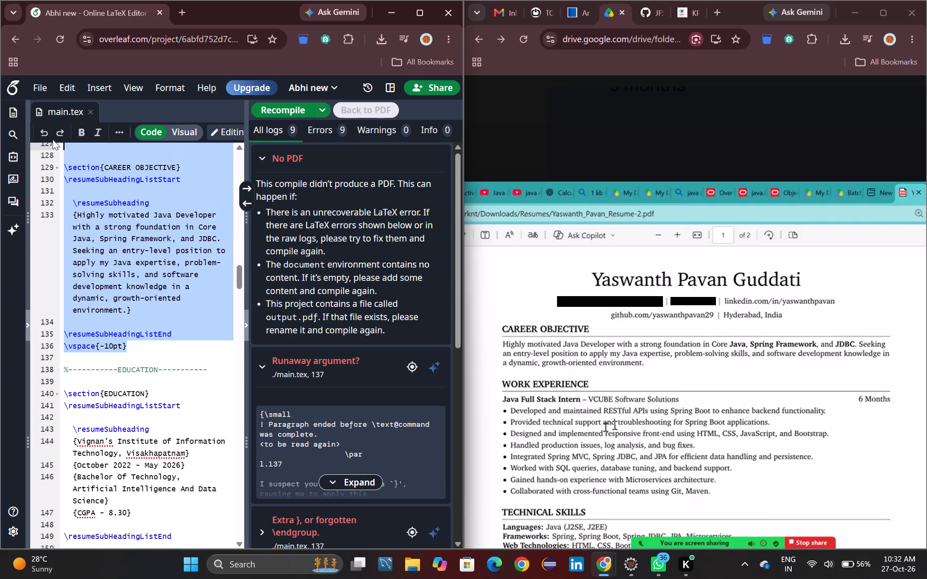
{"action": "left_click_drag", "start_coordinate": [53, 139], "coordinate": [43, 194]}
{"action": "key", "text": "ctrl+c"}
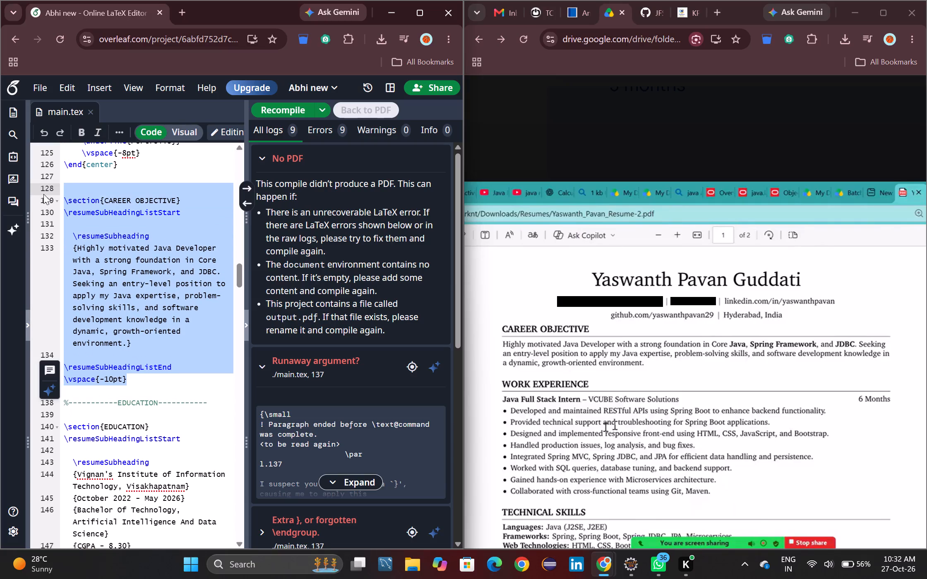
{"action": "left_click", "coordinate": [164, 386]}
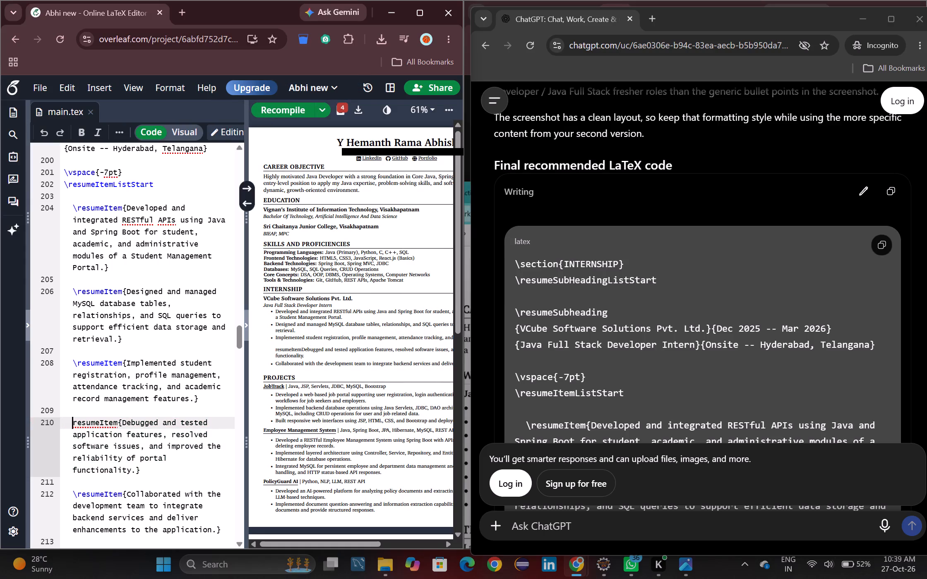
{"action": "type", "text": "\\\\"}
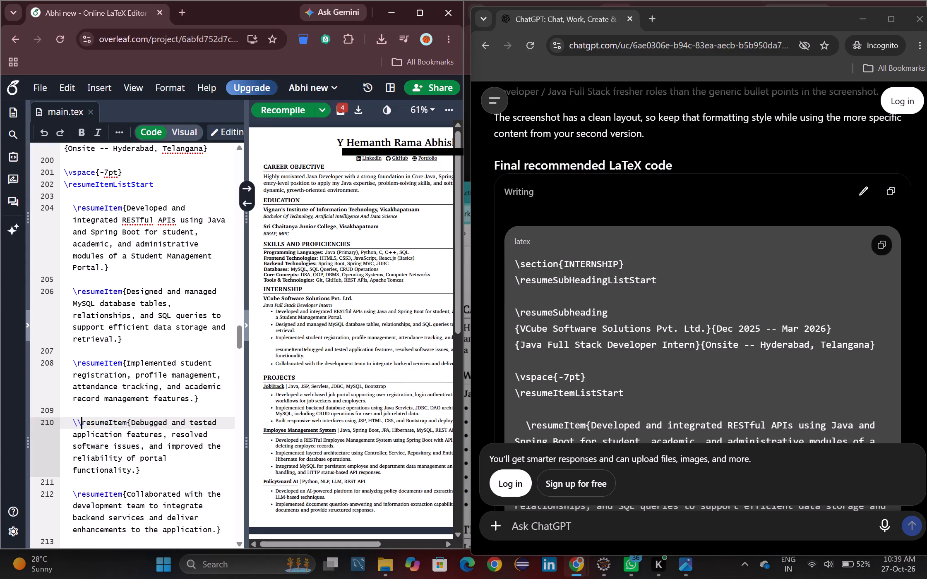
{"action": "key", "text": "backslash"}
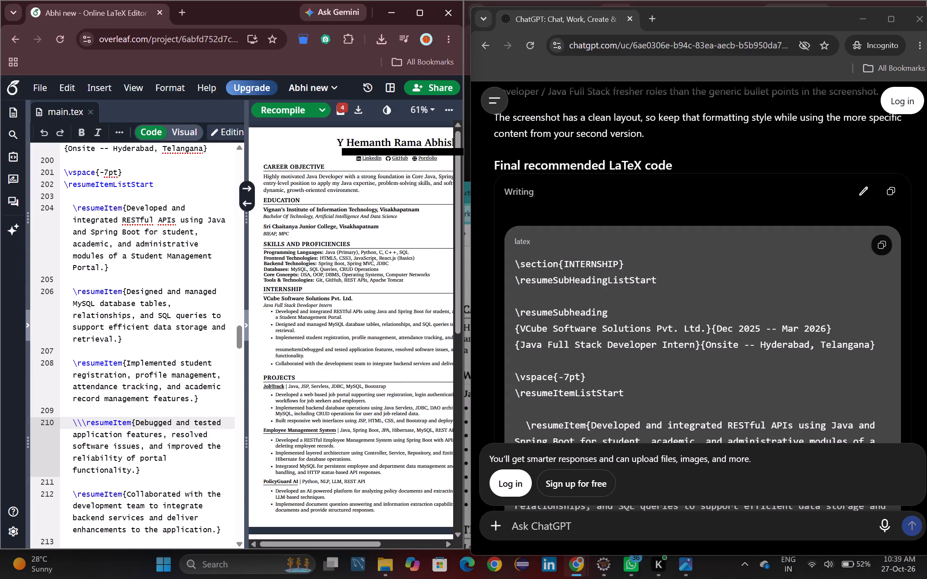
{"action": "left_click", "coordinate": [287, 110]}
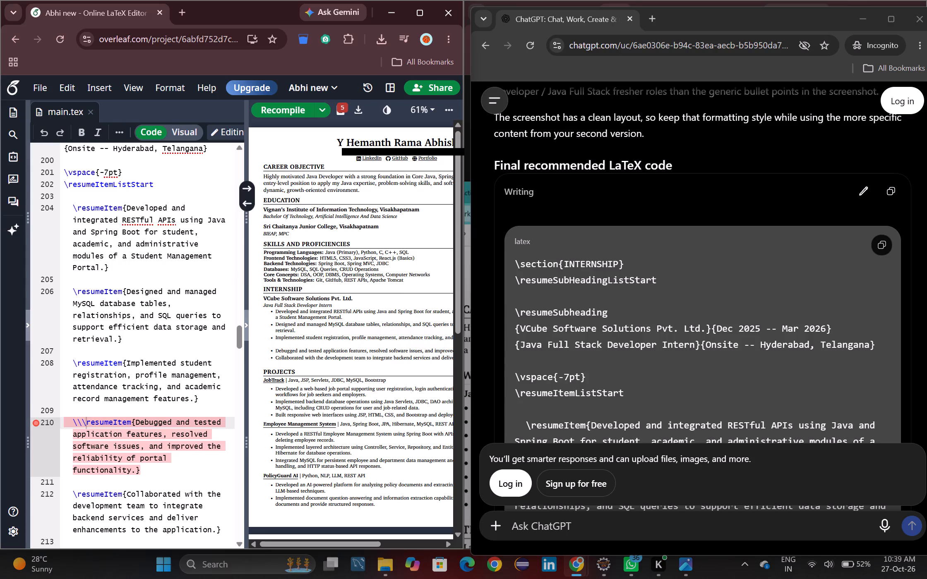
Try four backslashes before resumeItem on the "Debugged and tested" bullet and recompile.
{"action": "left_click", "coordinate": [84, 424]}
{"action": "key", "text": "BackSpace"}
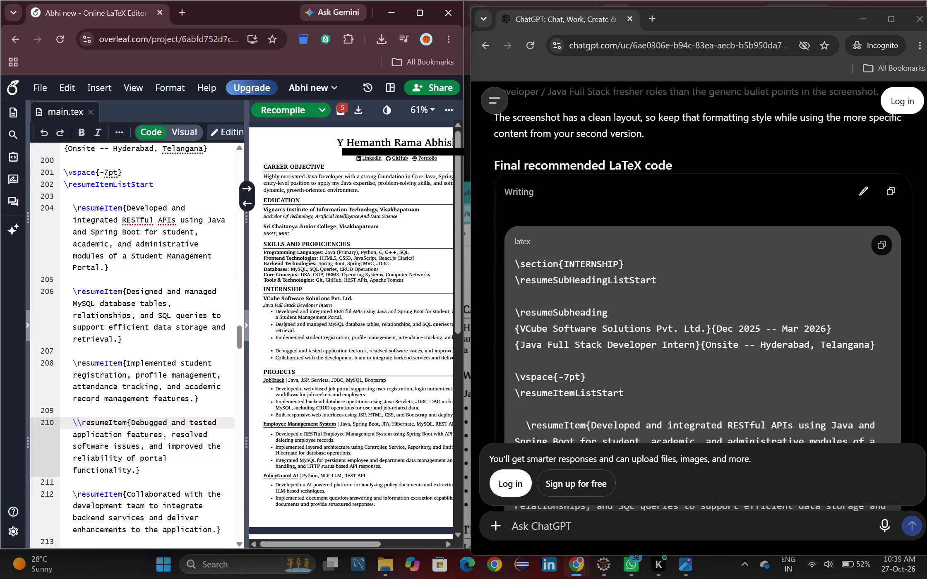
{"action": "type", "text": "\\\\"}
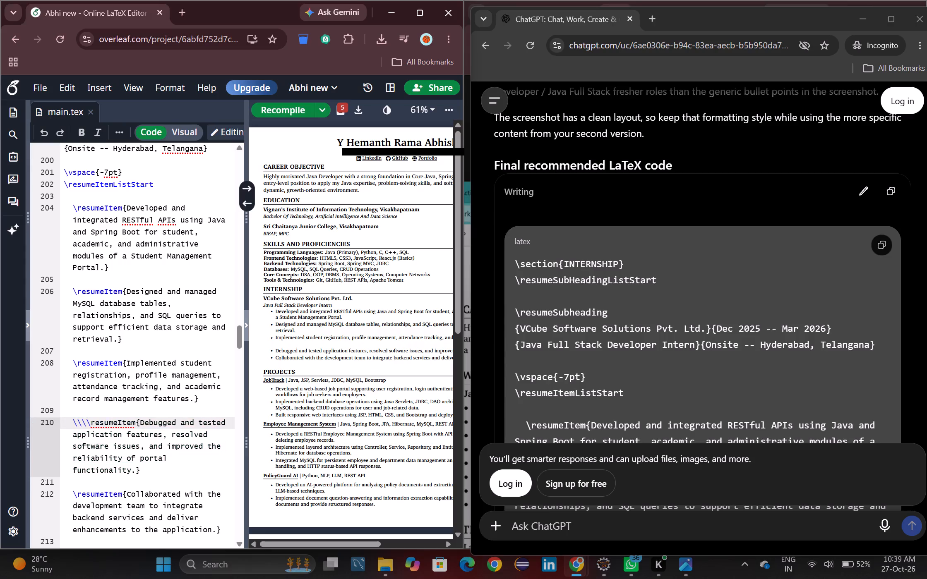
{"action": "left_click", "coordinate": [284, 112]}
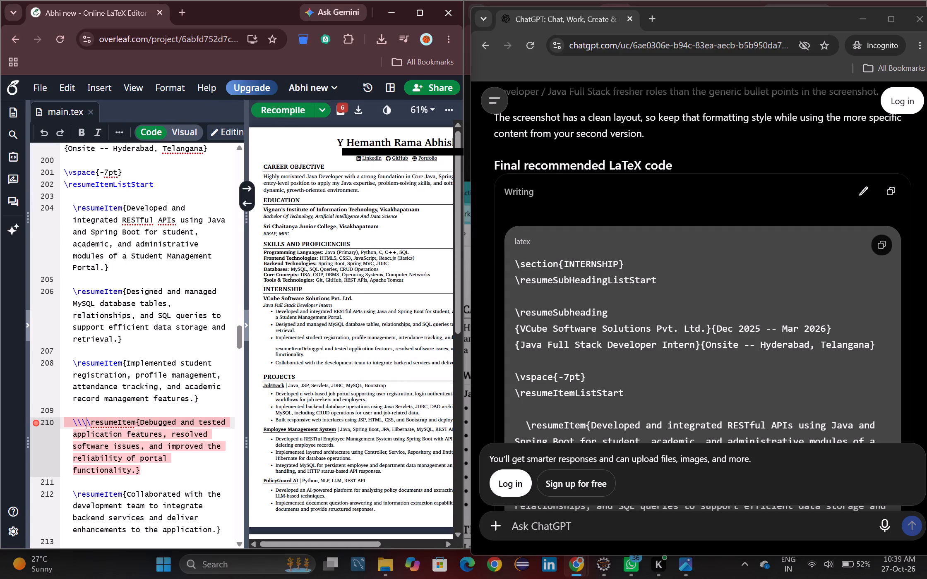
Undo the extra backslashes on the "Debugged and tested" bullet back to a single \resumeItem and recompile.
{"action": "left_click", "coordinate": [85, 422]}
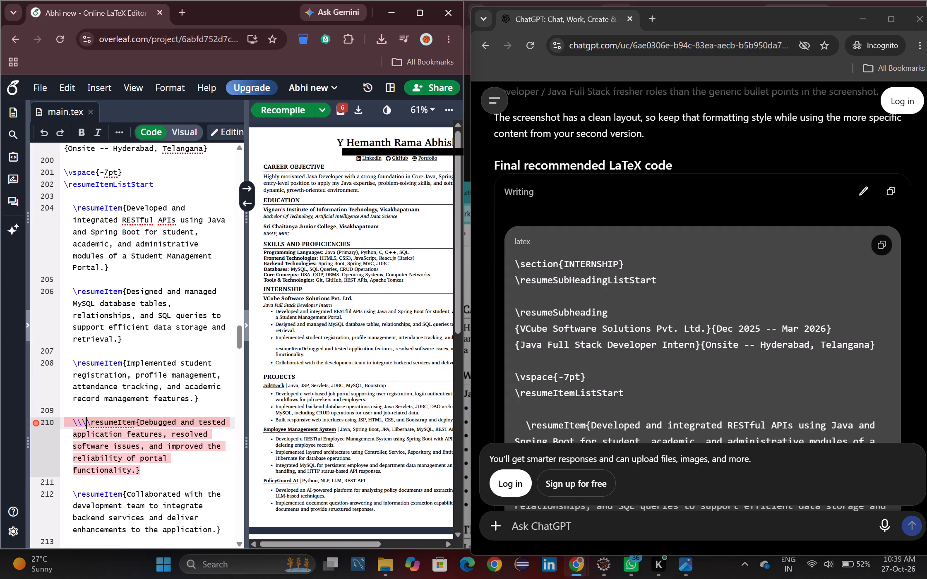
{"action": "key", "text": "ctrl+z"}
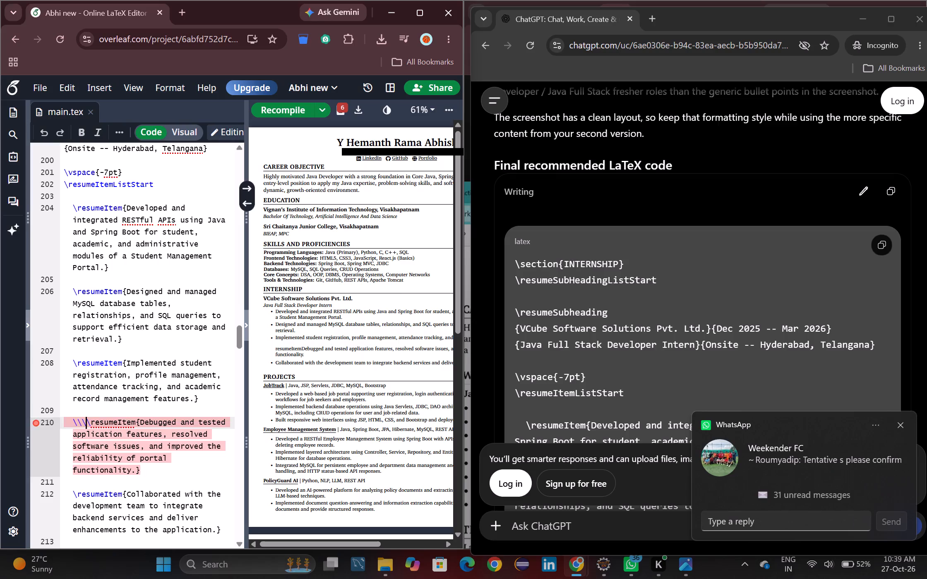
{"action": "key", "text": "ctrl+z"}
{"action": "key", "text": "ctrl+z"}
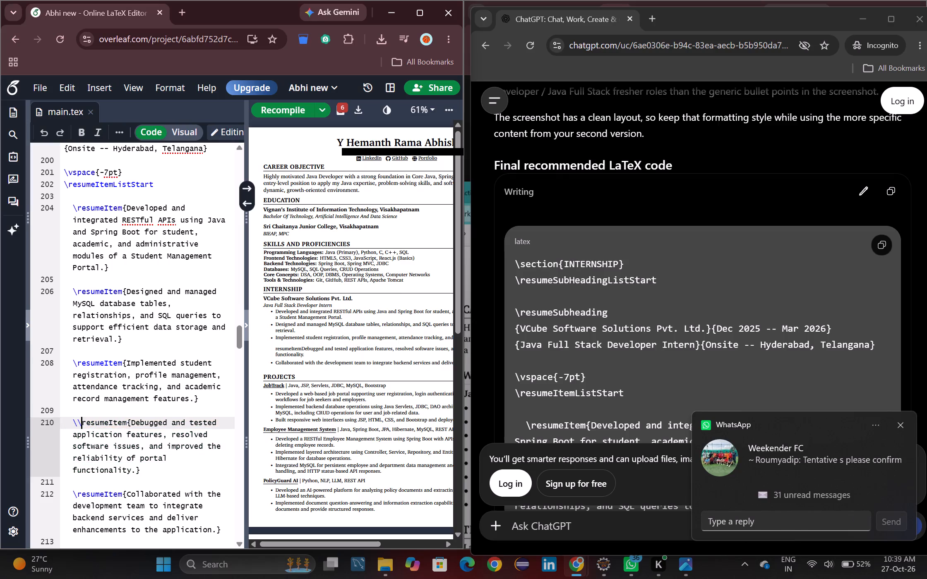
{"action": "key", "text": "ctrl+z"}
{"action": "key", "text": "ctrl+z"}
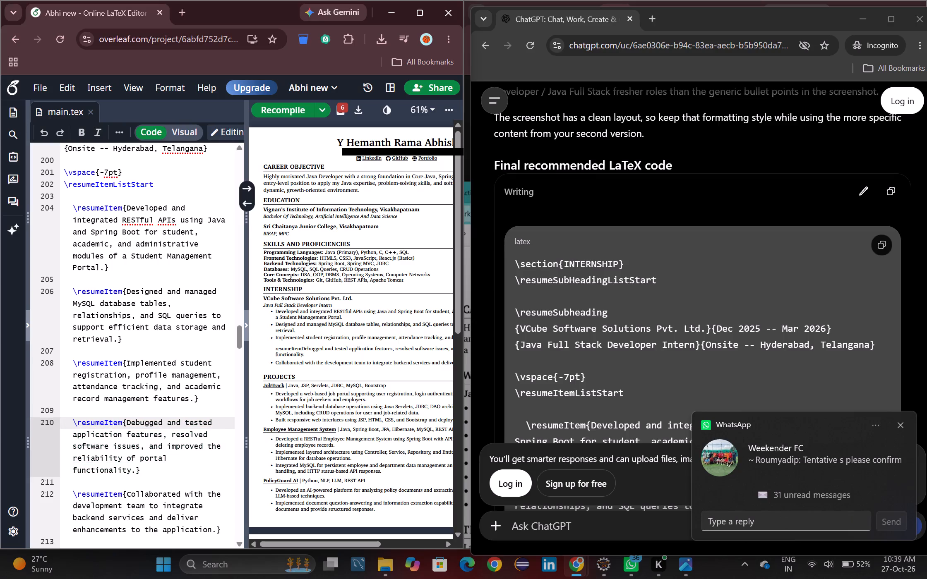
{"action": "left_click", "coordinate": [282, 115]}
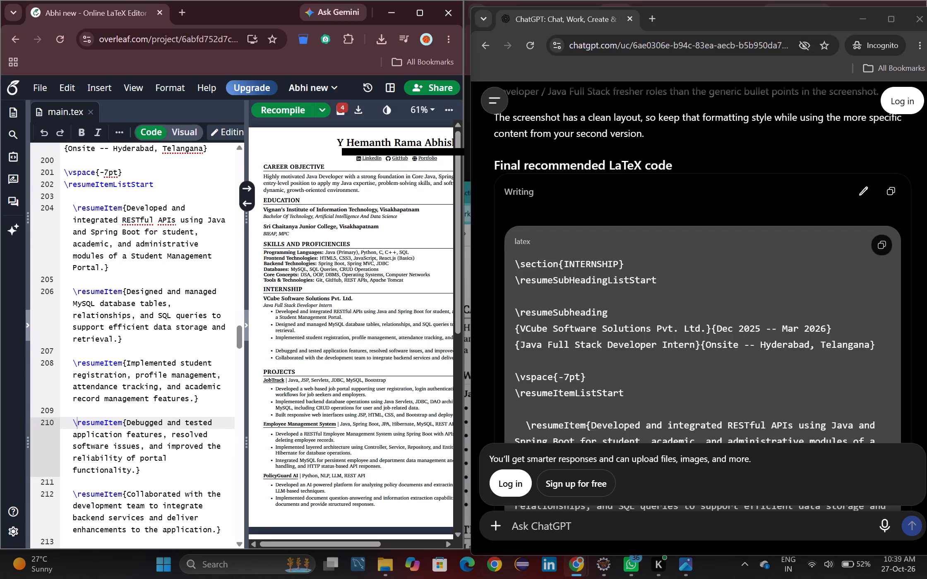
Add two extra backslashes before resumeItem on the "Implemented student registration" bullet and recompile.
{"action": "left_click", "coordinate": [76, 359]}
{"action": "key", "text": "backslash"}
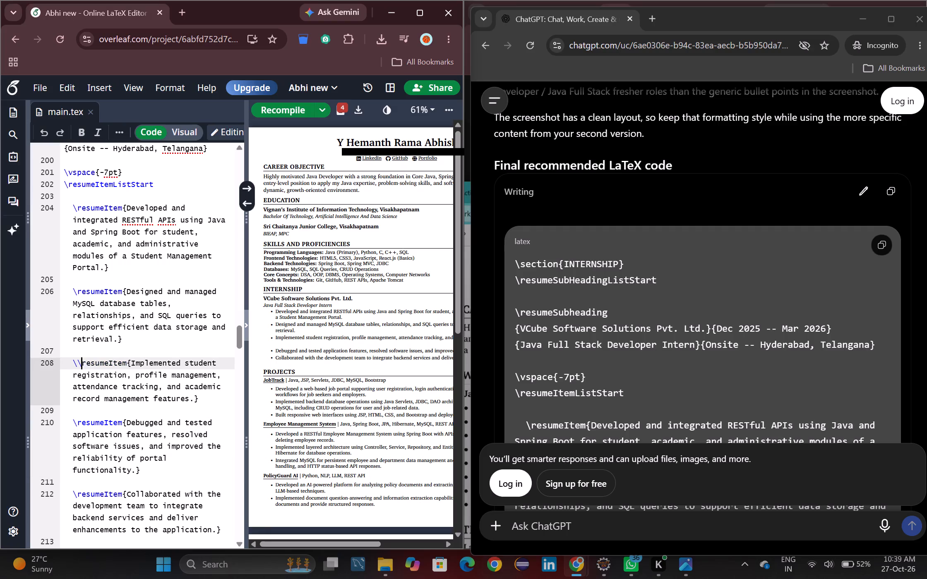
{"action": "key", "text": "backslash"}
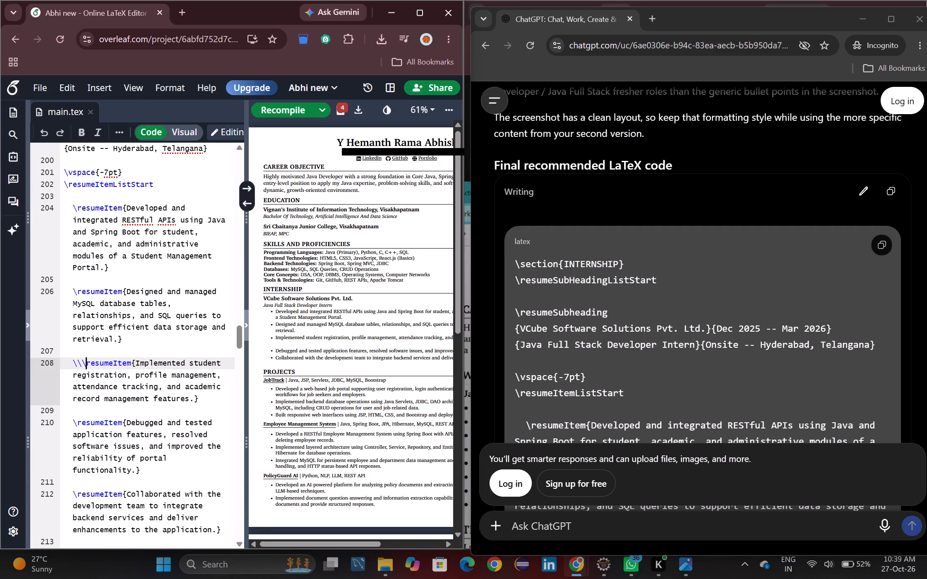
{"action": "left_click", "coordinate": [274, 107]}
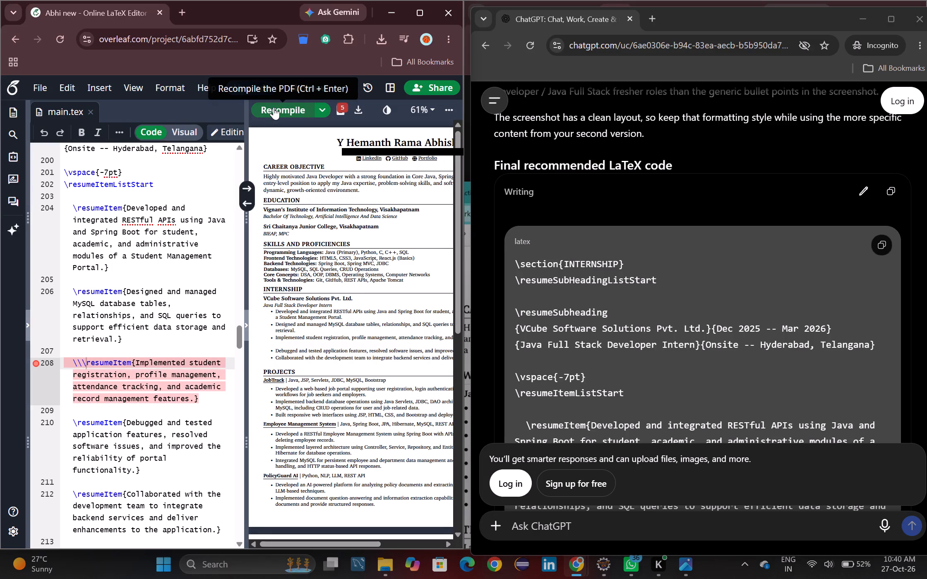
Add one more backslash before resumeItem on the "Implemented student registration" bullet, making four, and recompile.
{"action": "left_click", "coordinate": [76, 361]}
{"action": "key", "text": "backslash"}
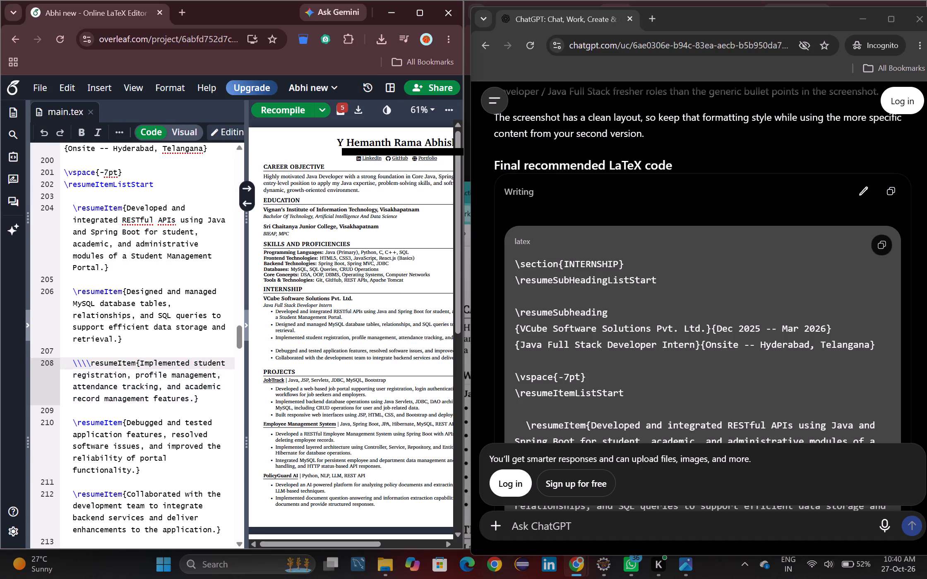
{"action": "left_click", "coordinate": [283, 103]}
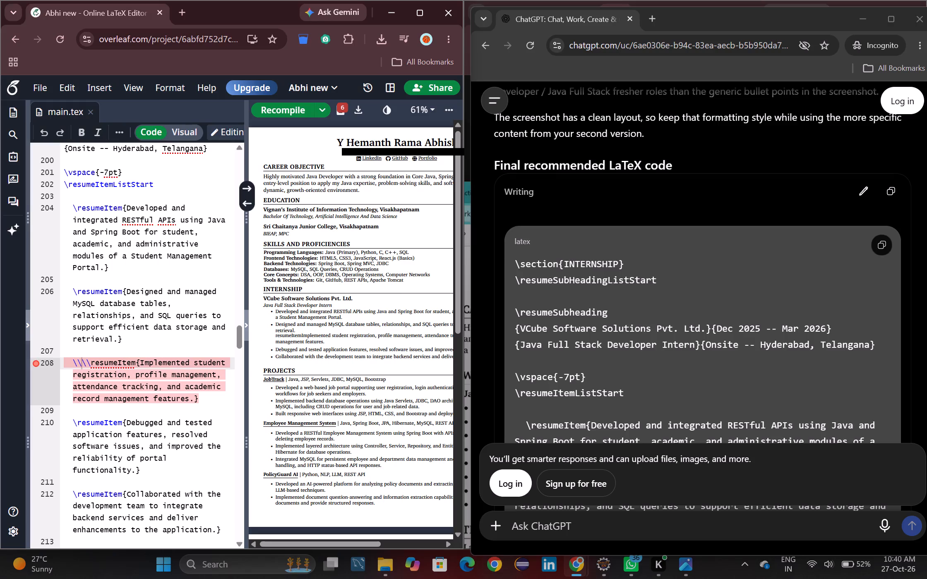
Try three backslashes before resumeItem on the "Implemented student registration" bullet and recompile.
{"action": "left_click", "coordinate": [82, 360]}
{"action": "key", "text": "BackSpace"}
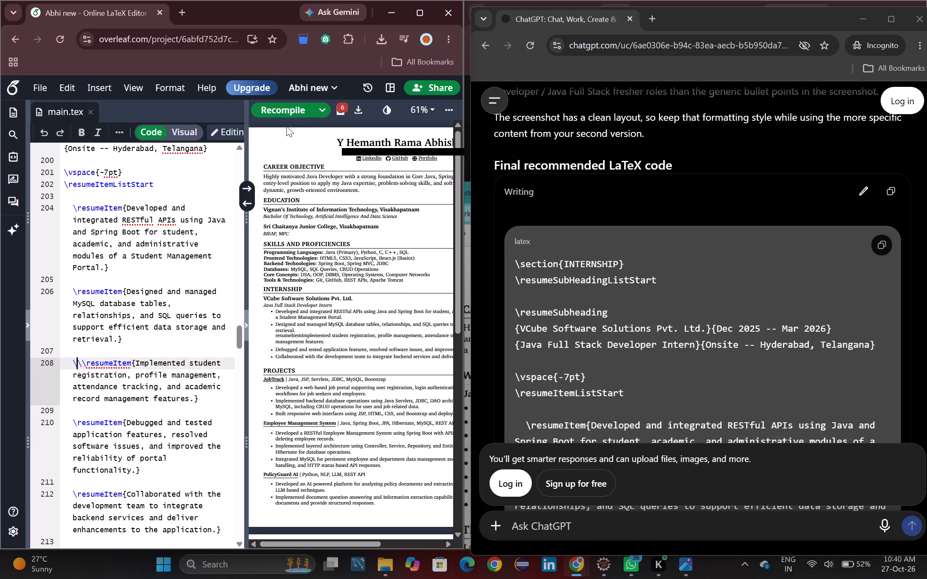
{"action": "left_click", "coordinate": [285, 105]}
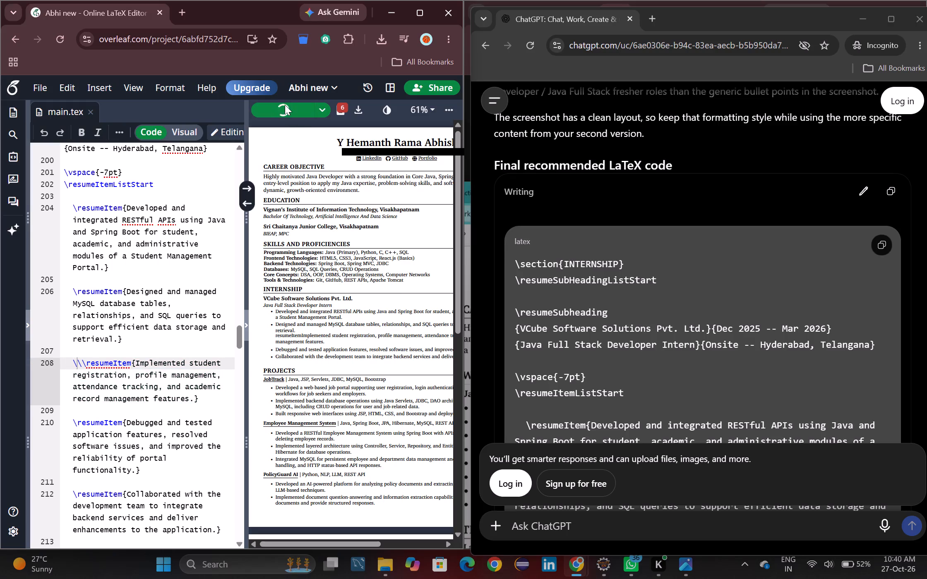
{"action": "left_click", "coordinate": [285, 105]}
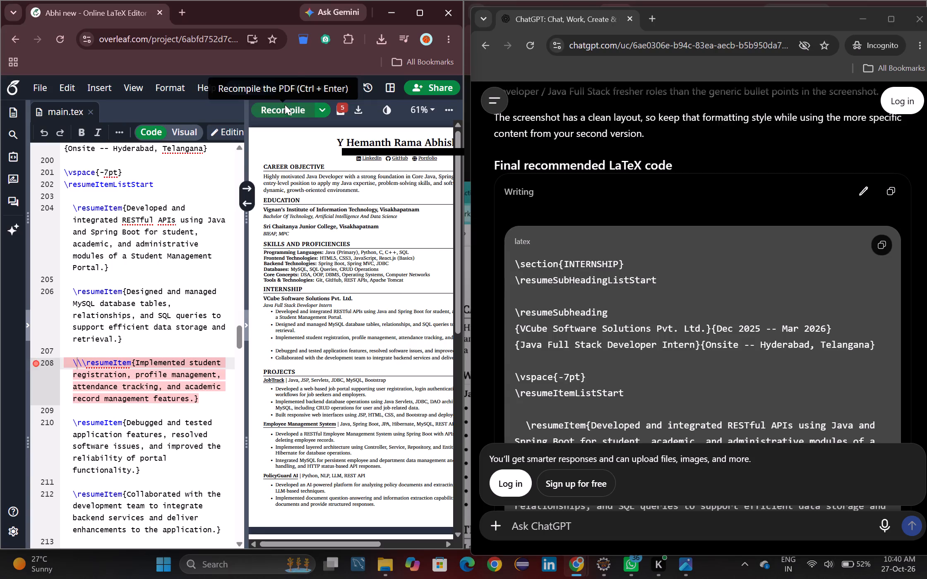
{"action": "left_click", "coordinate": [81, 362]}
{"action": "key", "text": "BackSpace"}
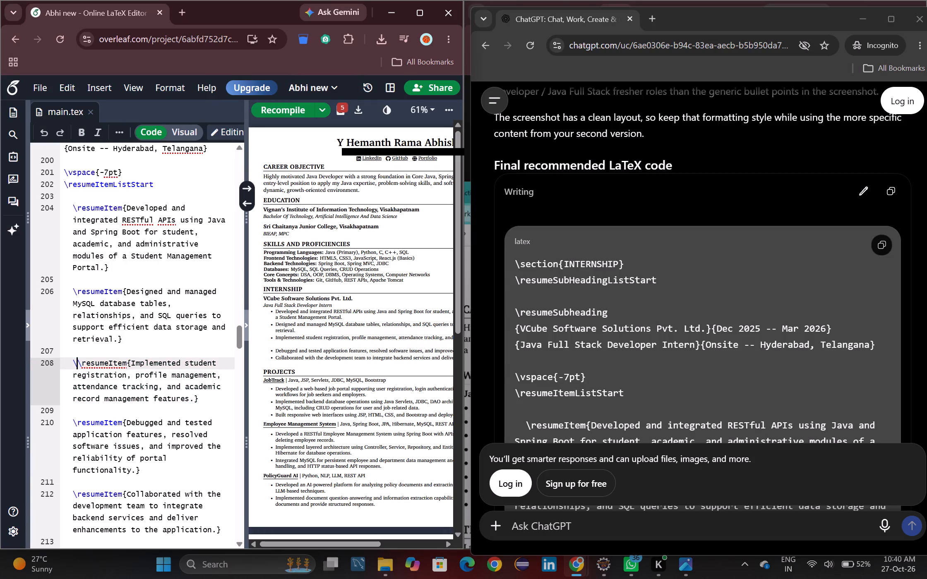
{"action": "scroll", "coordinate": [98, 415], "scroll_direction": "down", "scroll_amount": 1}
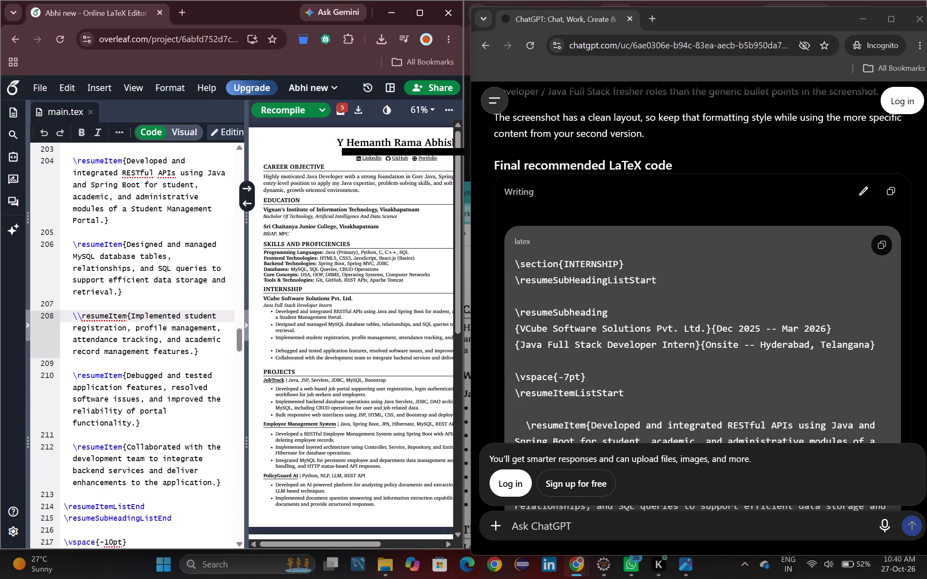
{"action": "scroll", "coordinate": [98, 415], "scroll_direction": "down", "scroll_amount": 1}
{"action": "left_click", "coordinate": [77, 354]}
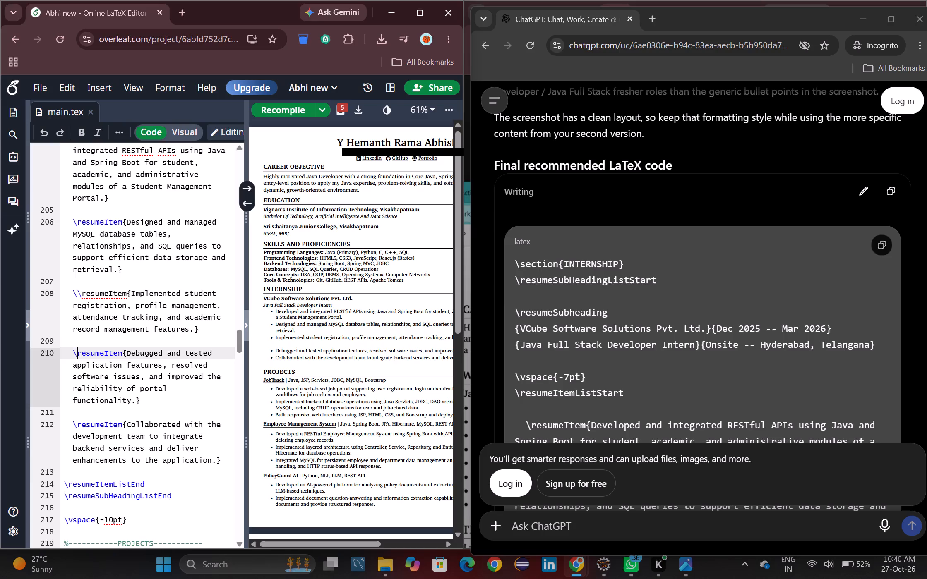
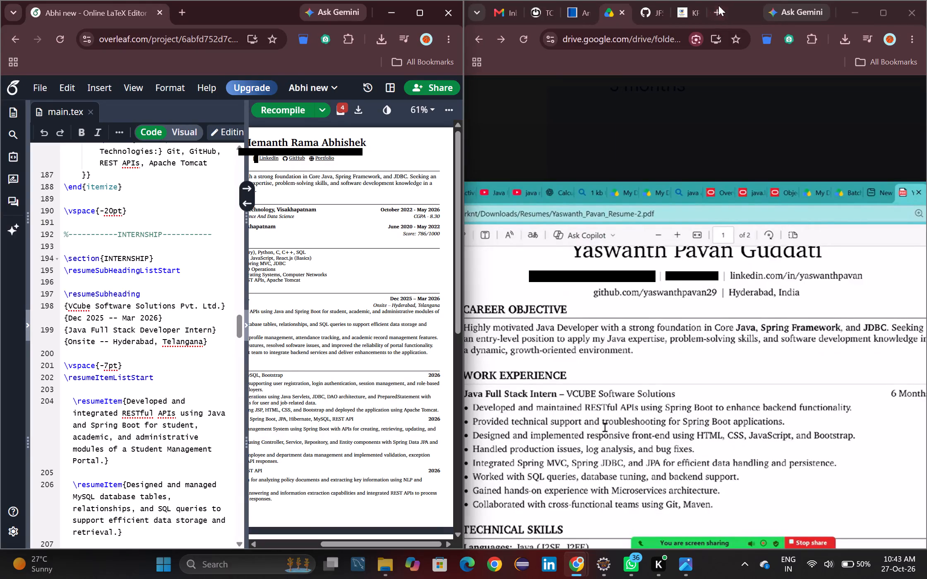
Open the LinkedIn feed in a new tab, skim it, and try to open the notifications.
{"action": "left_click", "coordinate": [717, 11]}
{"action": "type", "text": "link"}
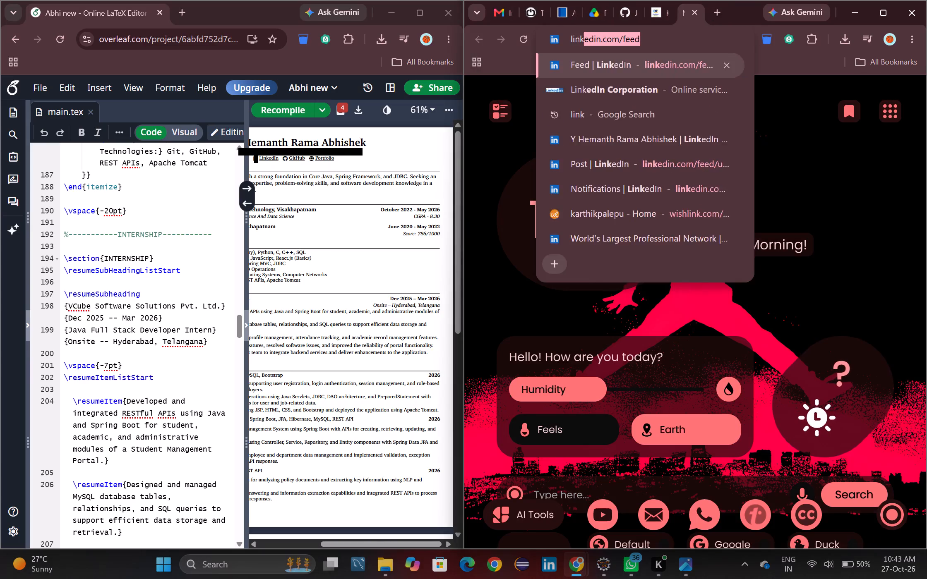
{"action": "key", "text": "Return"}
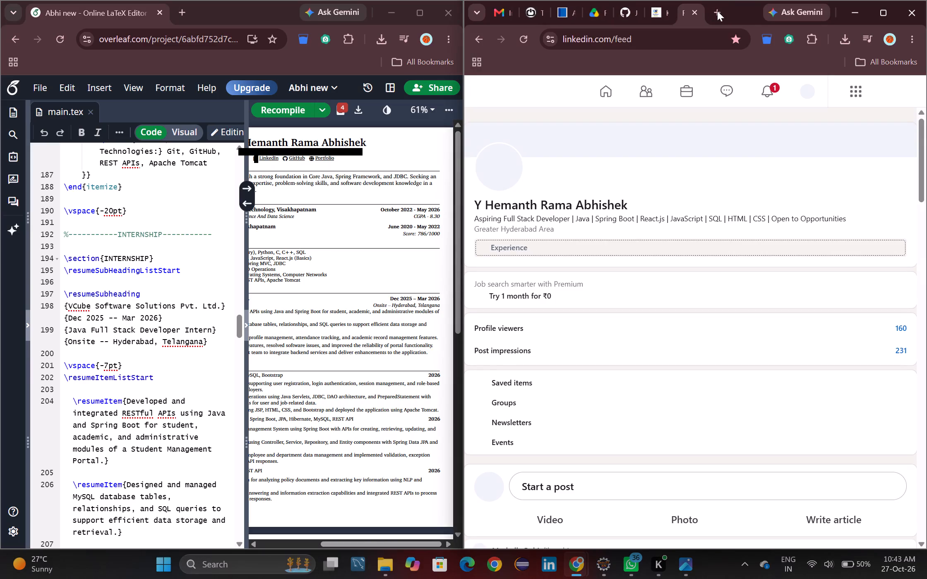
{"action": "scroll", "coordinate": [659, 145], "scroll_direction": "down", "scroll_amount": 1}
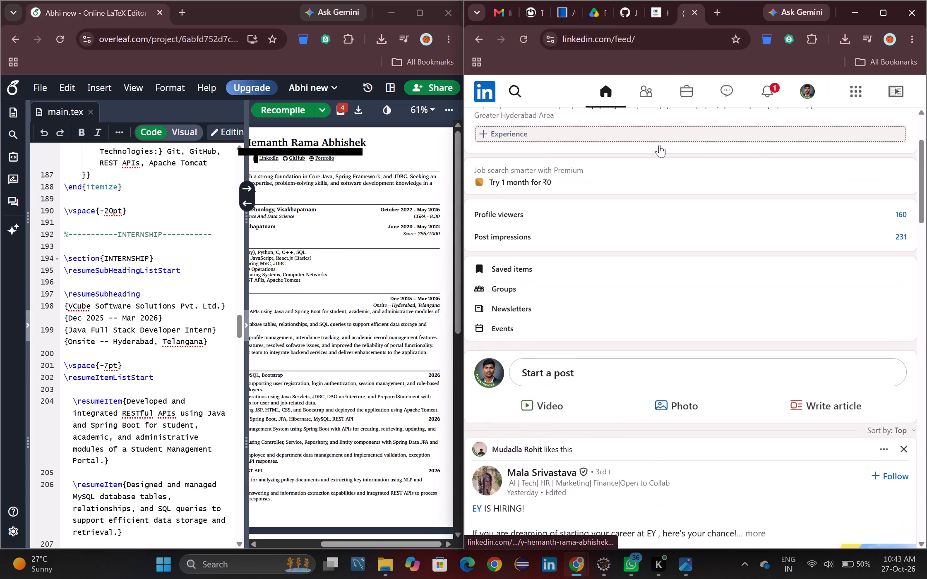
{"action": "scroll", "coordinate": [659, 145], "scroll_direction": "down", "scroll_amount": 1}
{"action": "left_click", "coordinate": [771, 97]}
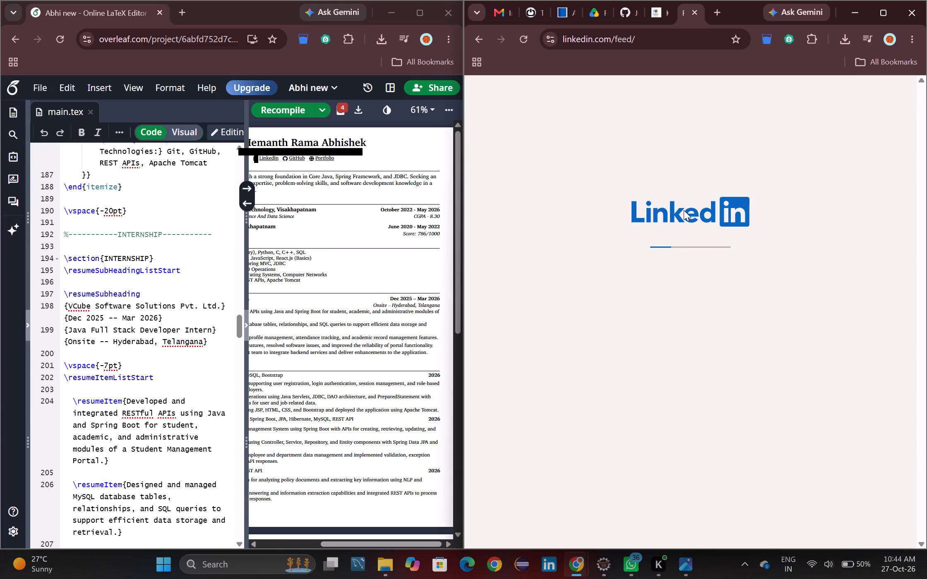
{"action": "scroll", "coordinate": [677, 191], "scroll_direction": "down", "scroll_amount": 2}
In the Programming Languages line of main.tex's skills section, replace the word in parentheses after Java with "J2SE, J2EE" and recompile.
{"action": "scroll", "coordinate": [379, 143], "scroll_direction": "right", "scroll_amount": 2}
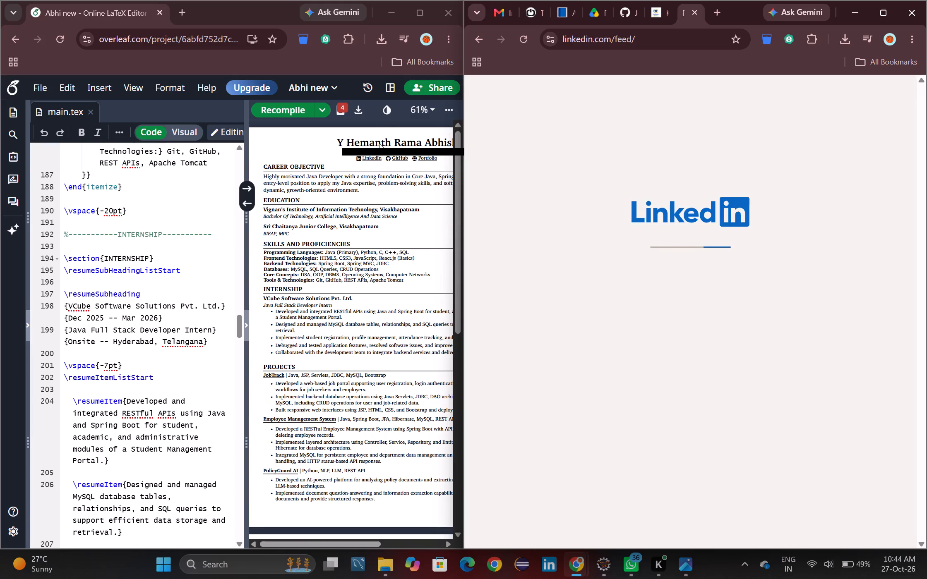
{"action": "scroll", "coordinate": [375, 185], "scroll_direction": "left", "scroll_amount": 2}
{"action": "scroll", "coordinate": [375, 185], "scroll_direction": "right", "scroll_amount": 4}
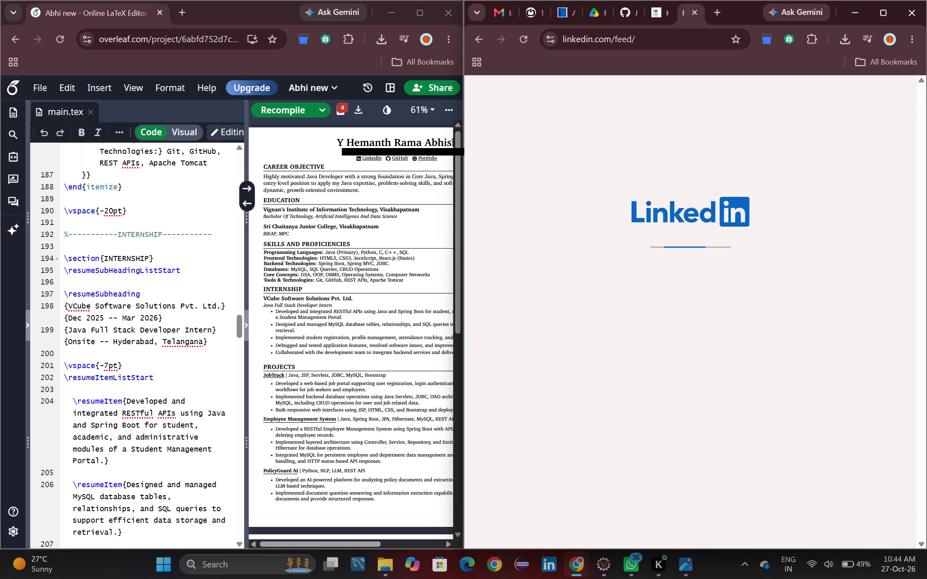
{"action": "scroll", "coordinate": [173, 284], "scroll_direction": "down", "scroll_amount": 4}
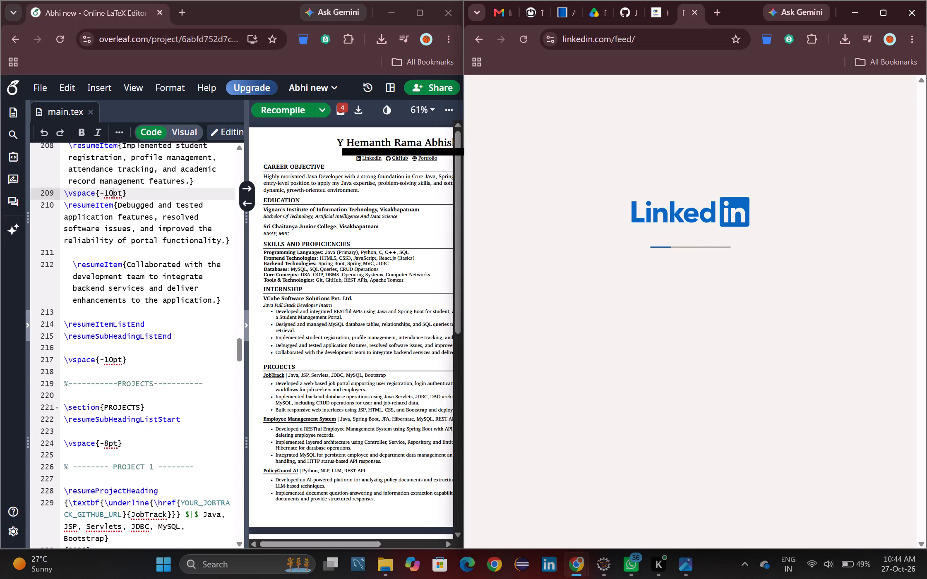
{"action": "scroll", "coordinate": [173, 284], "scroll_direction": "down", "scroll_amount": 2}
{"action": "scroll", "coordinate": [173, 284], "scroll_direction": "up", "scroll_amount": 8}
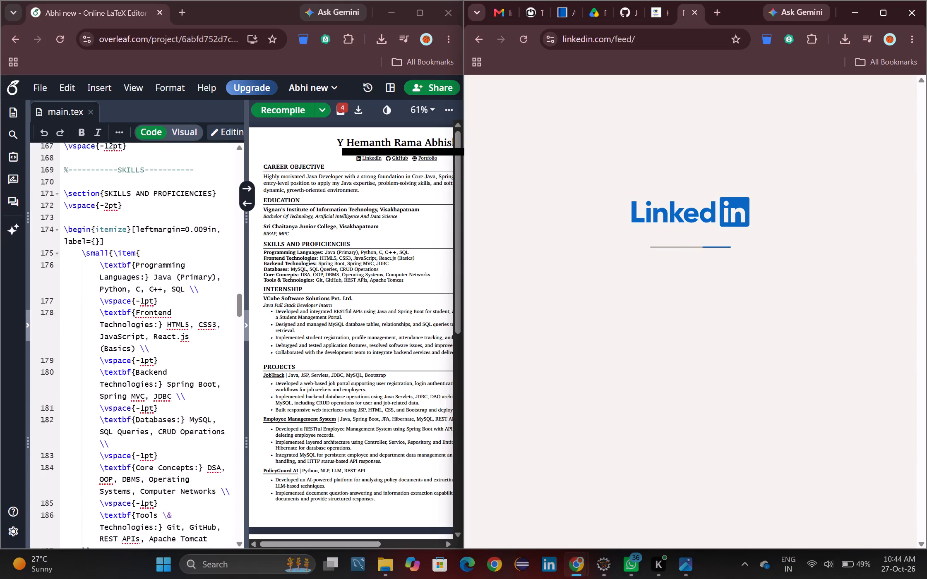
{"action": "scroll", "coordinate": [173, 284], "scroll_direction": "up", "scroll_amount": 2}
{"action": "scroll", "coordinate": [173, 284], "scroll_direction": "down", "scroll_amount": 1}
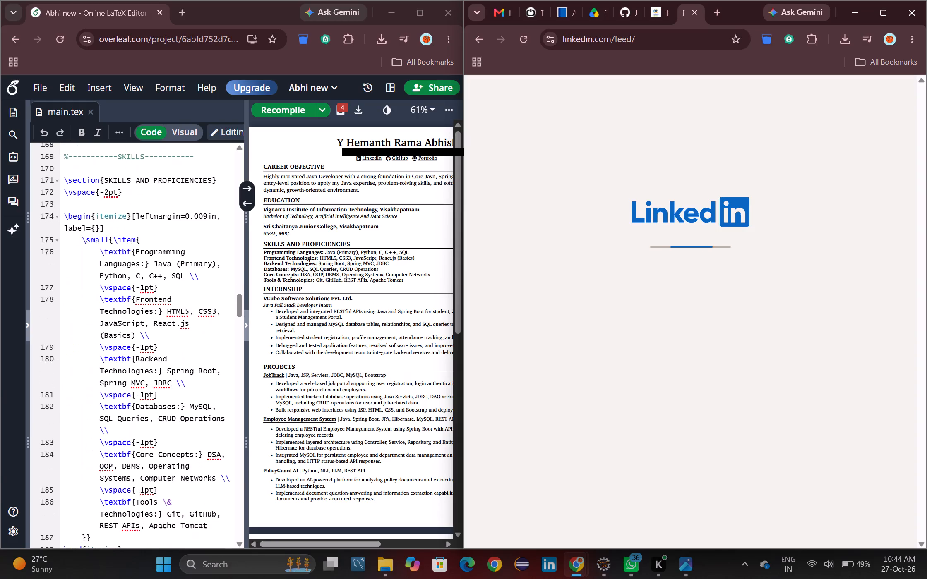
{"action": "left_click", "coordinate": [212, 266]}
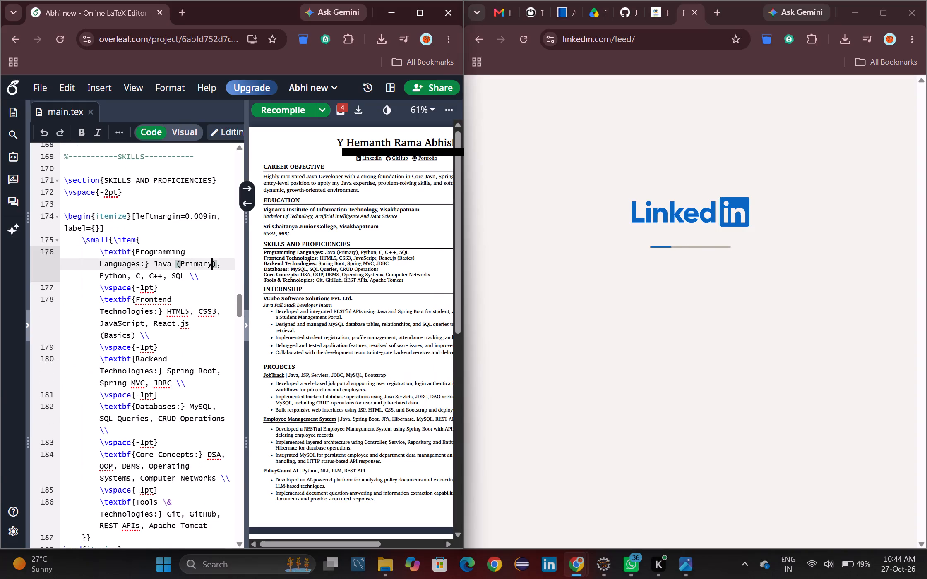
{"action": "key", "text": "BackSpace"}
{"action": "key", "text": "BackSpace"}
{"action": "key", "text": "BackSpace"}
{"action": "key", "text": "BackSpace"}
{"action": "key", "text": "BackSpace"}
{"action": "key", "text": "BackSpace"}
{"action": "key", "text": "BackSpace"}
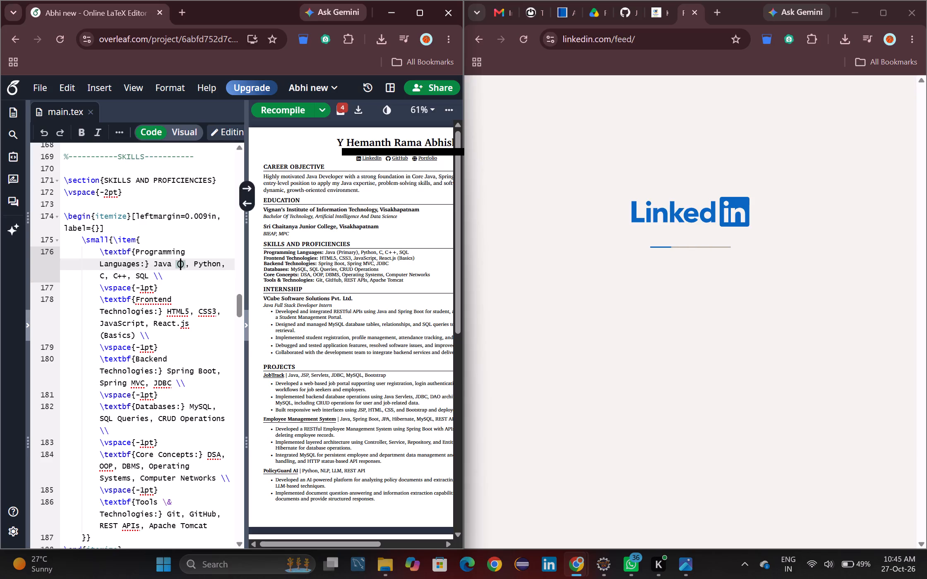
{"action": "key", "text": "shift+j"}
{"action": "key", "text": "2"}
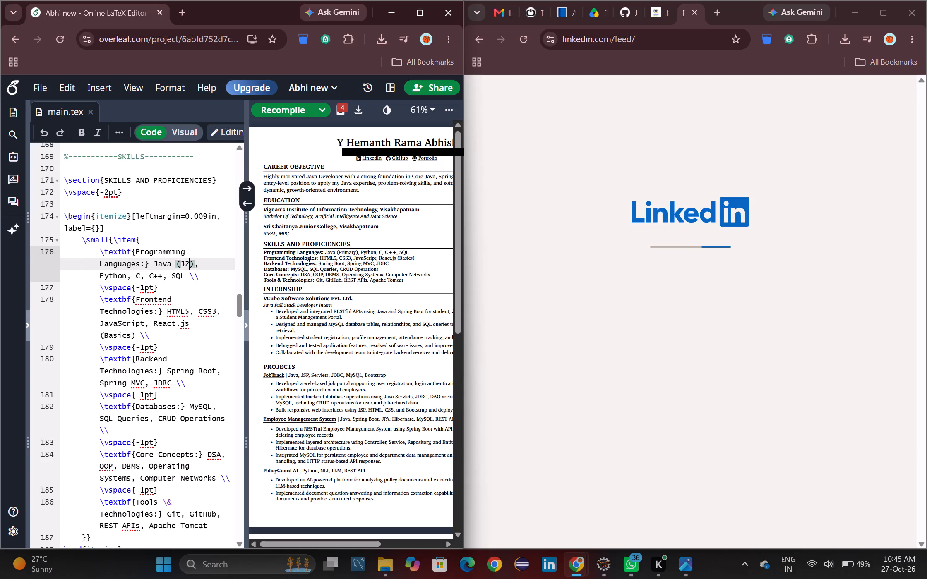
{"action": "key", "text": "shift+s"}
{"action": "key", "text": "shift+e"}
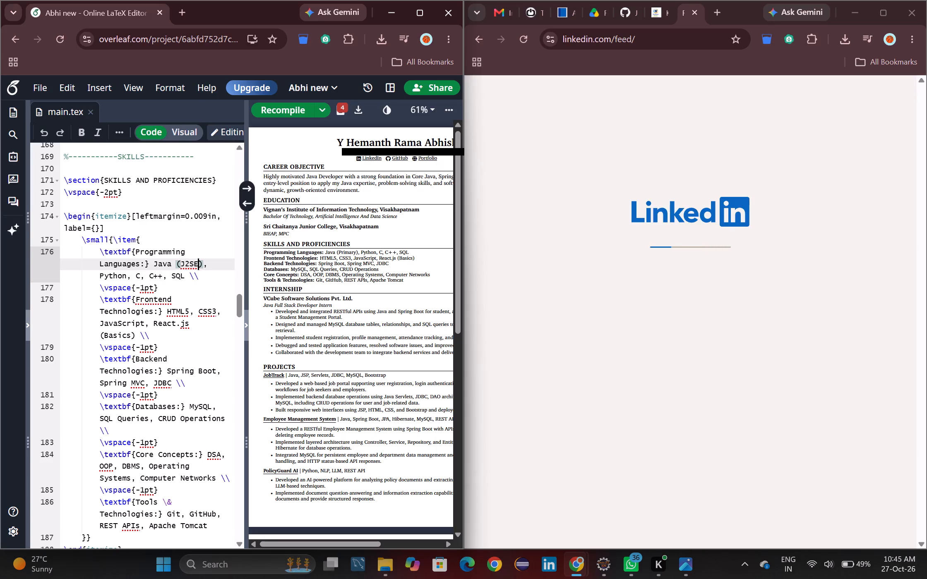
{"action": "type", "text": ","}
{"action": "key", "text": "space"}
{"action": "key", "text": "shift+j"}
{"action": "type", "text": "2EE"}
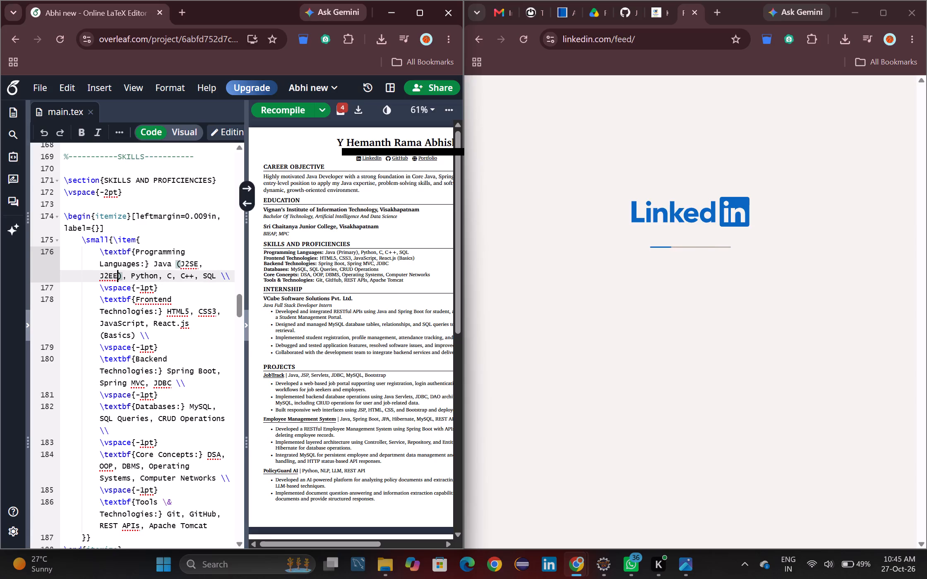
{"action": "left_click", "coordinate": [282, 110]}
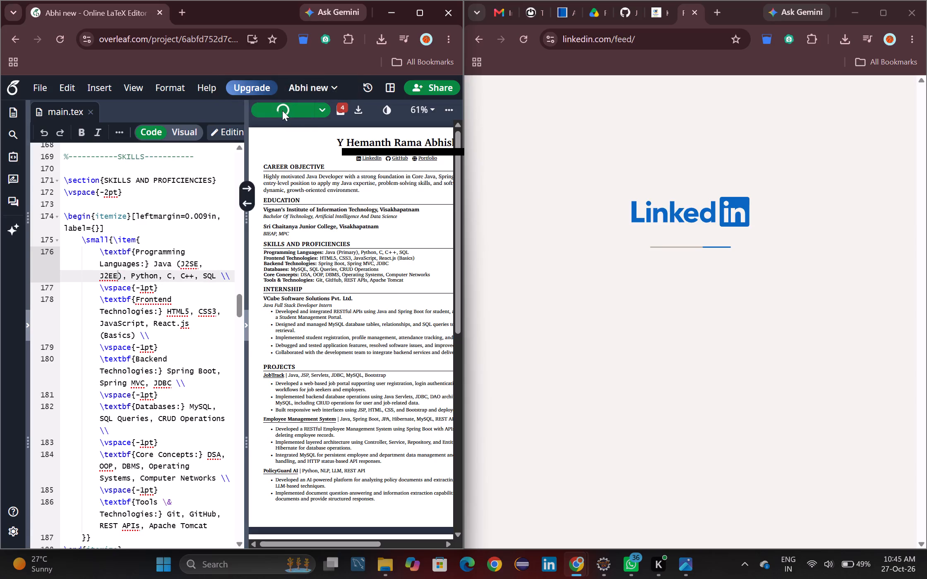
Close the stuck LinkedIn tab and reopen the LinkedIn feed in a new one.
{"action": "left_click", "coordinate": [718, 13]}
{"action": "left_click", "coordinate": [670, 13]}
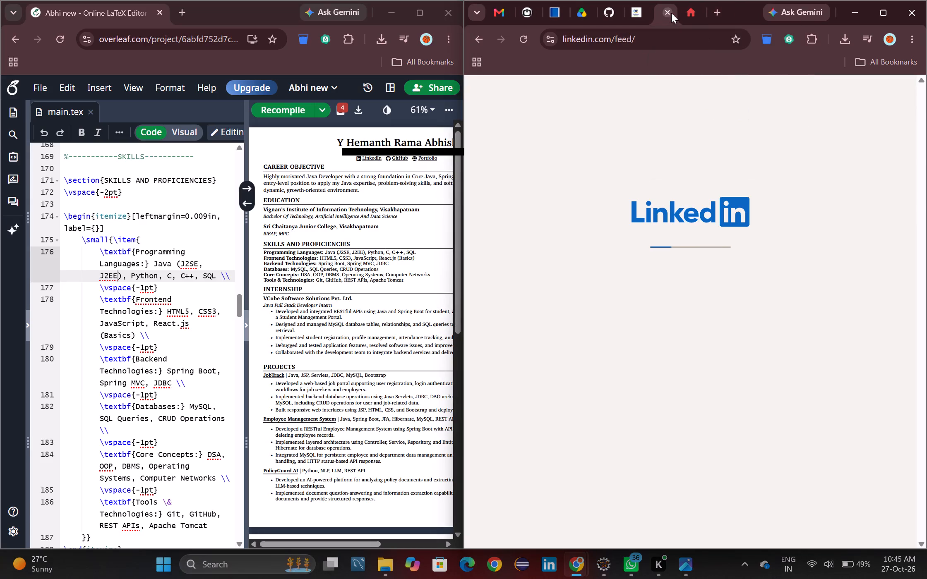
{"action": "left_click", "coordinate": [667, 13]}
{"action": "type", "text": "link"}
{"action": "key", "text": "Return"}
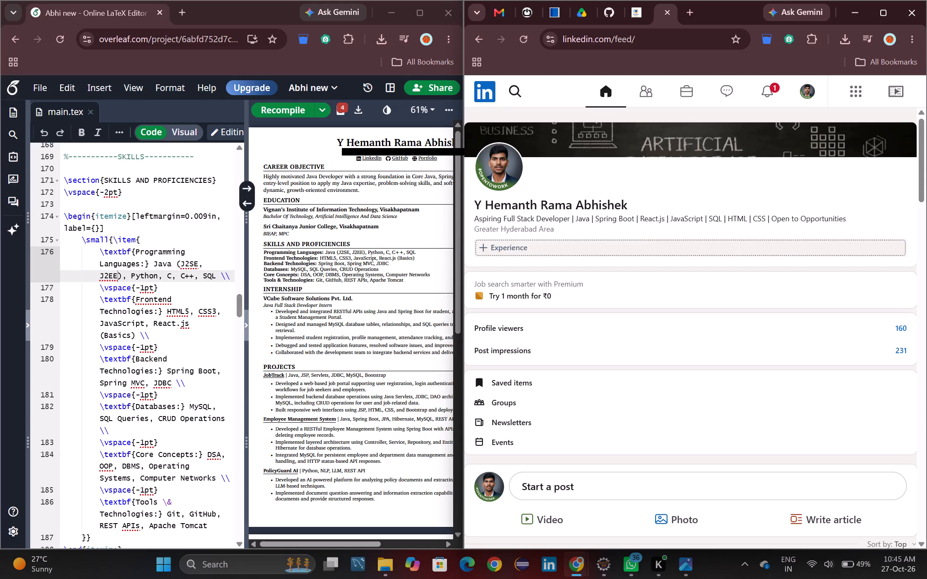
Look through the posts in the LinkedIn home feed.
{"action": "scroll", "coordinate": [772, 215], "scroll_direction": "down", "scroll_amount": 1}
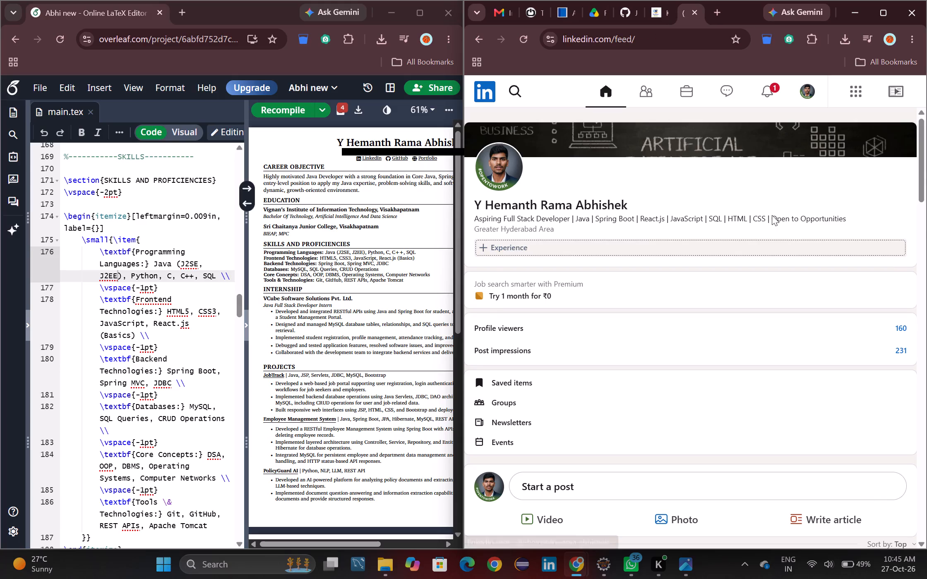
{"action": "scroll", "coordinate": [772, 215], "scroll_direction": "down", "scroll_amount": 1}
{"action": "scroll", "coordinate": [772, 215], "scroll_direction": "up", "scroll_amount": 2}
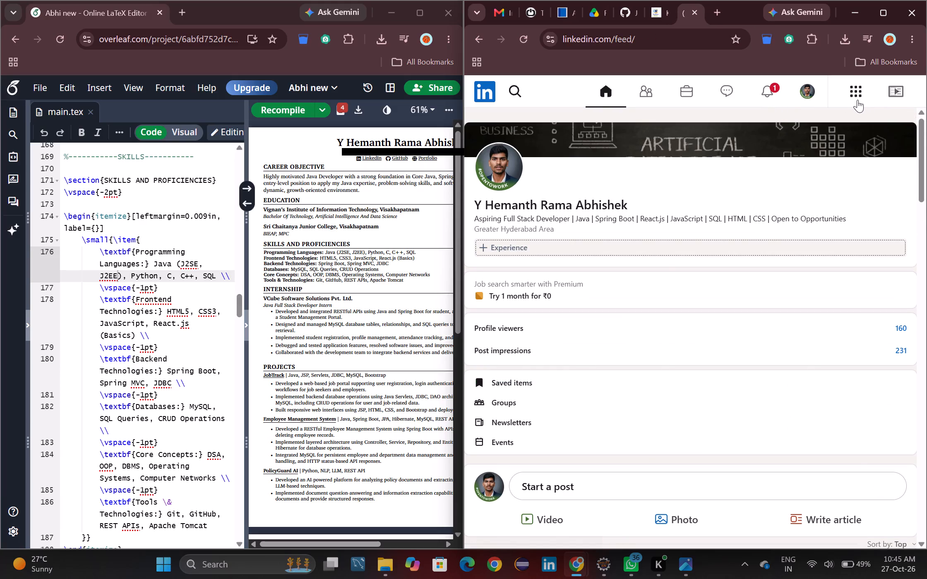
{"action": "scroll", "coordinate": [655, 277], "scroll_direction": "down", "scroll_amount": 3}
{"action": "scroll", "coordinate": [655, 277], "scroll_direction": "up", "scroll_amount": 4}
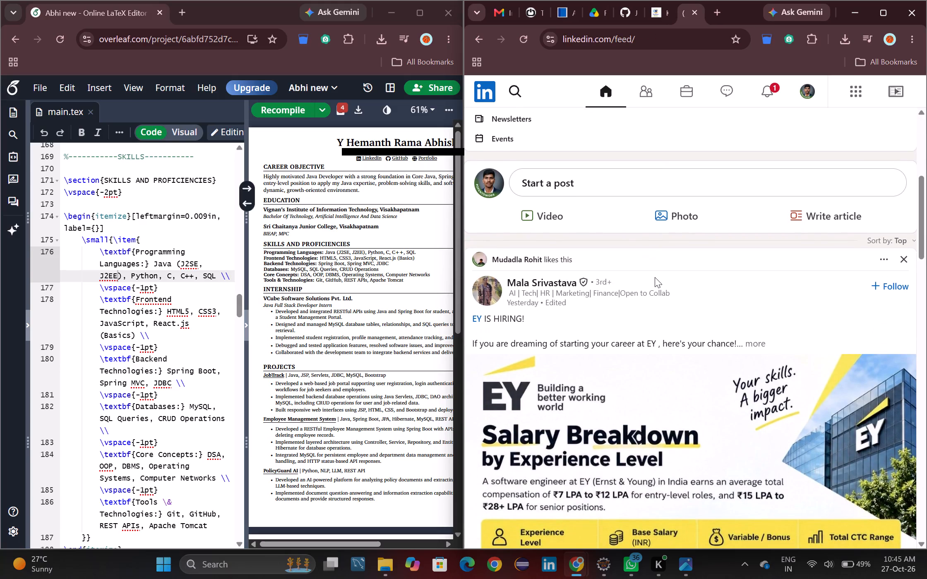
{"action": "scroll", "coordinate": [655, 277], "scroll_direction": "up", "scroll_amount": 4}
{"action": "scroll", "coordinate": [838, 308], "scroll_direction": "down", "scroll_amount": 2}
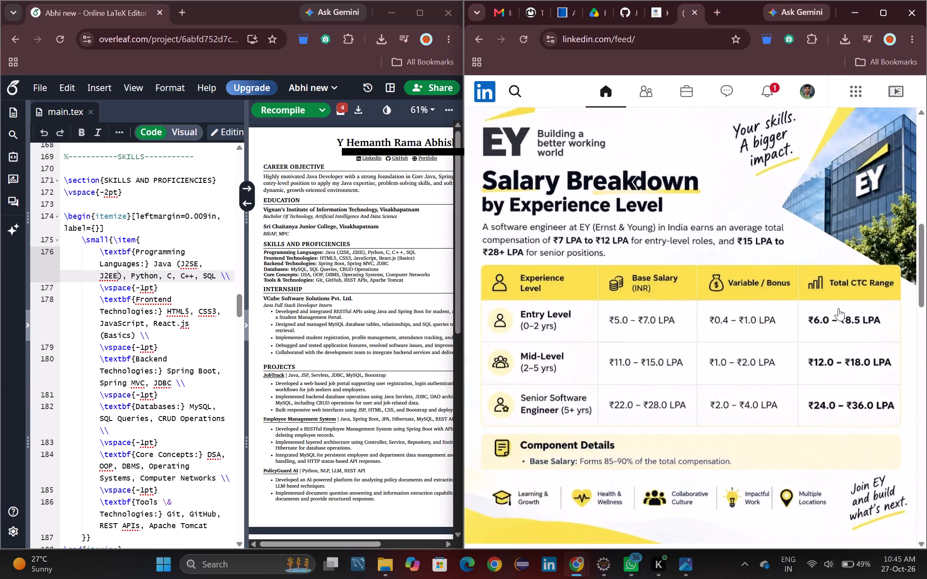
{"action": "scroll", "coordinate": [838, 308], "scroll_direction": "down", "scroll_amount": 3}
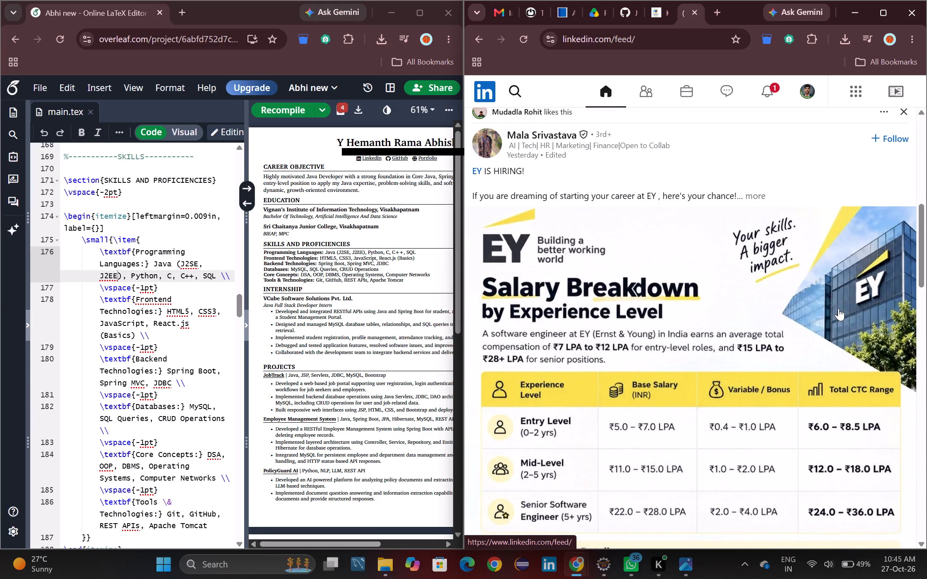
{"action": "scroll", "coordinate": [838, 308], "scroll_direction": "down", "scroll_amount": 3}
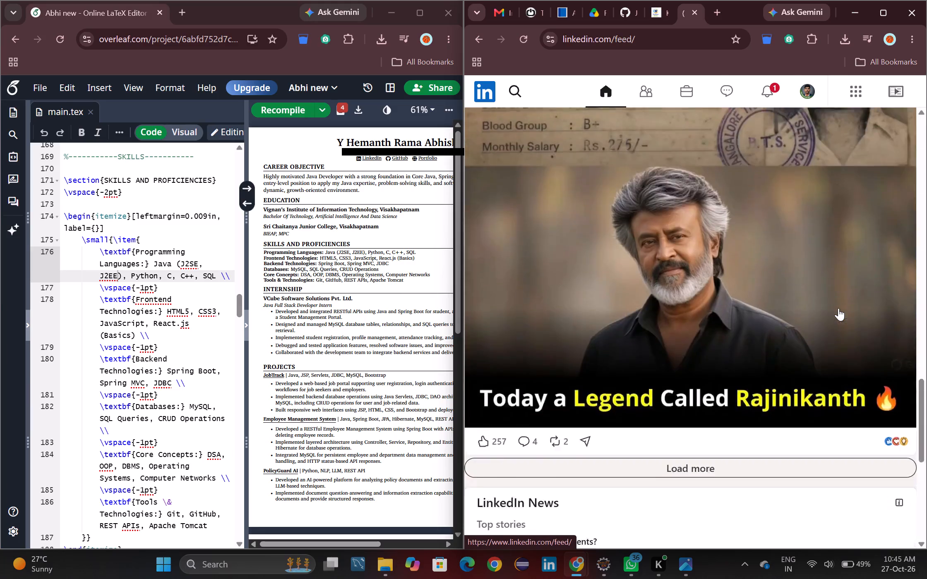
{"action": "scroll", "coordinate": [838, 308], "scroll_direction": "down", "scroll_amount": 3}
Check the LinkedIn notifications, then go back to the home feed and close the LinkedIn tab.
{"action": "left_click", "coordinate": [768, 90]}
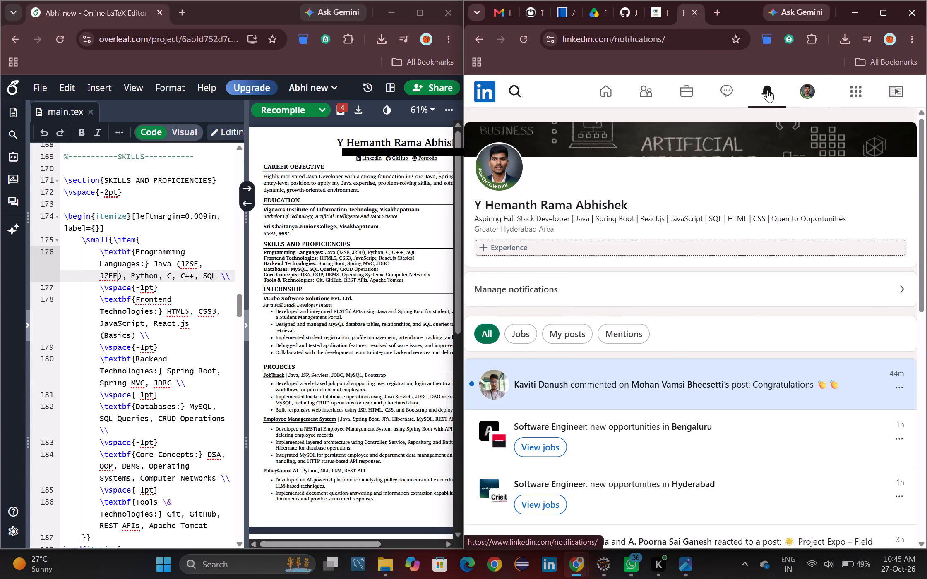
{"action": "left_click", "coordinate": [609, 95]}
{"action": "left_click", "coordinate": [693, 14]}
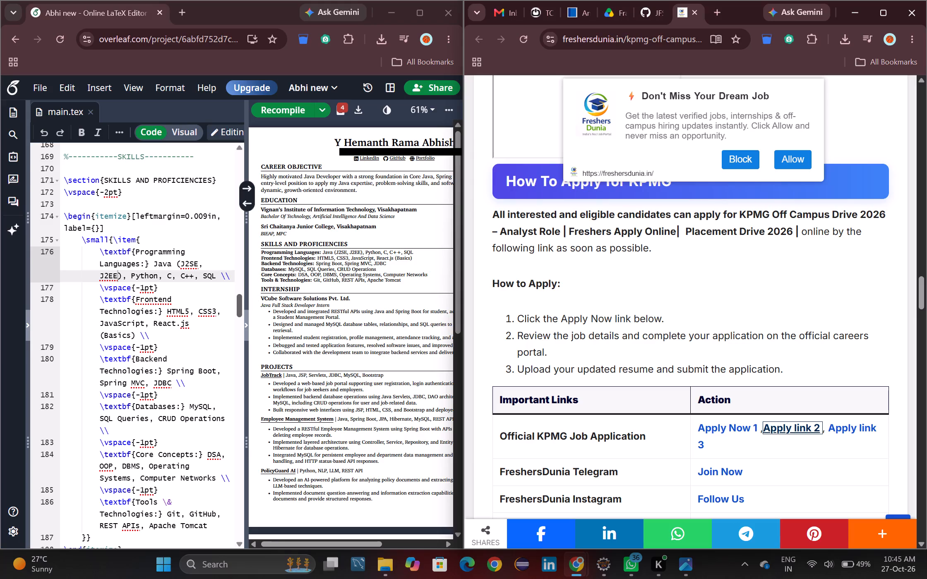
Select the word Python in the Programming Languages line of the resume's skills section.
{"action": "double_click", "coordinate": [148, 276]}
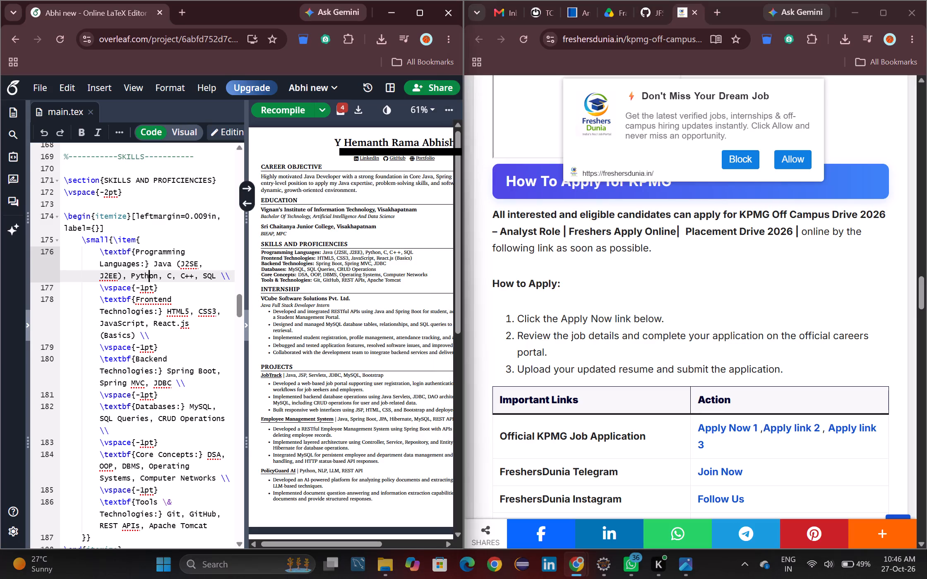
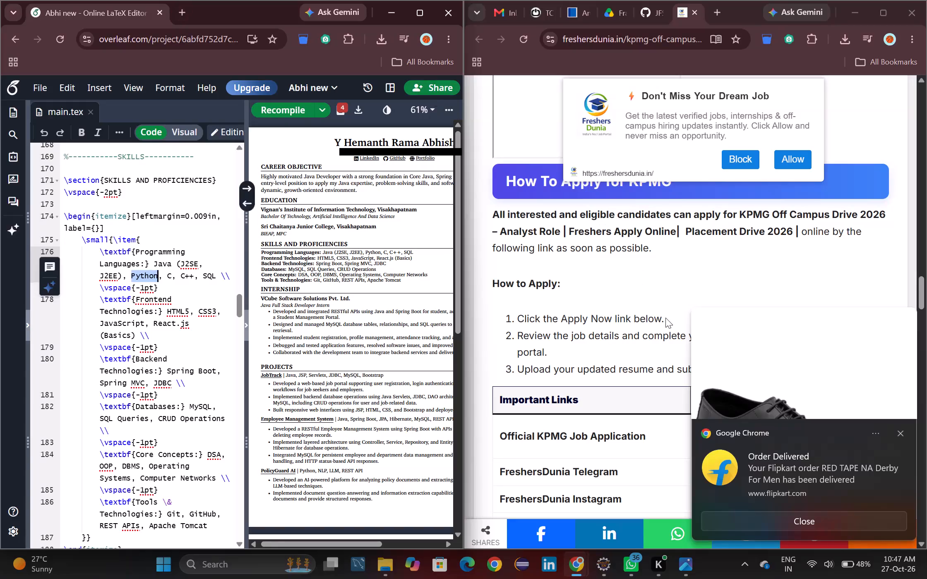
Dismiss the Flipkart order delivery notification.
{"action": "left_click", "coordinate": [899, 433]}
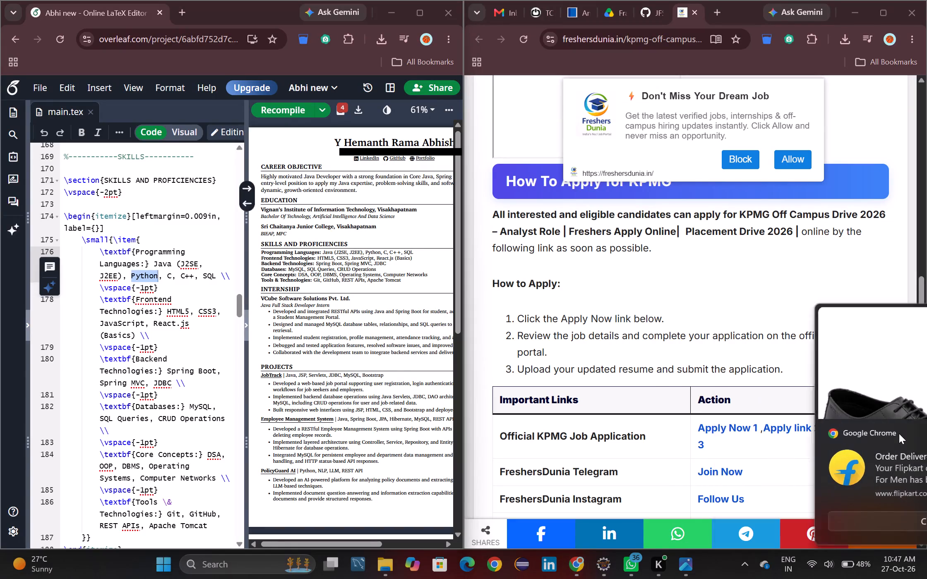
Read through the KPMG Off Campus Drive 2026 Analyst posting, including how to apply, the FAQ and other openings, and return to its beginning.
{"action": "scroll", "coordinate": [630, 308], "scroll_direction": "down", "scroll_amount": 2}
{"action": "scroll", "coordinate": [630, 308], "scroll_direction": "up", "scroll_amount": 2}
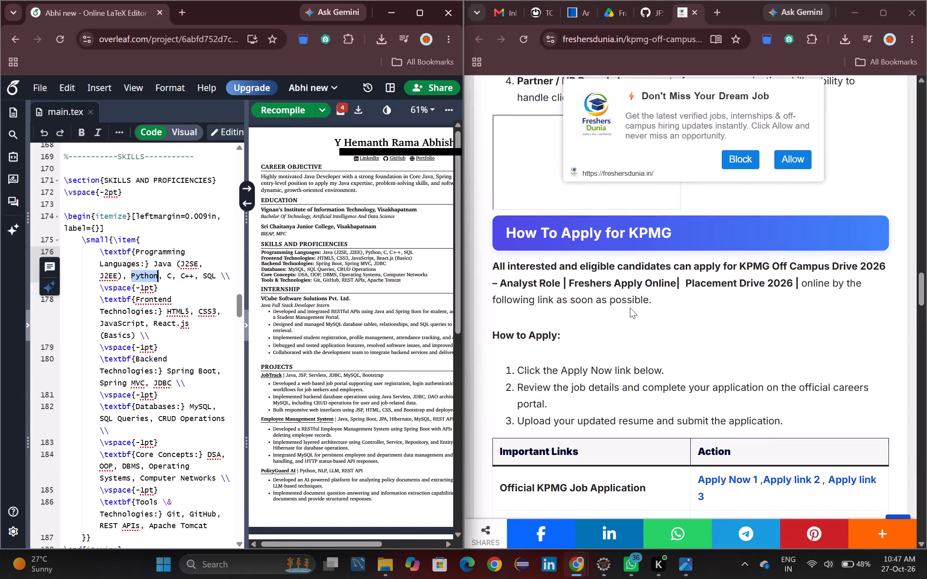
{"action": "scroll", "coordinate": [630, 308], "scroll_direction": "down", "scroll_amount": 1}
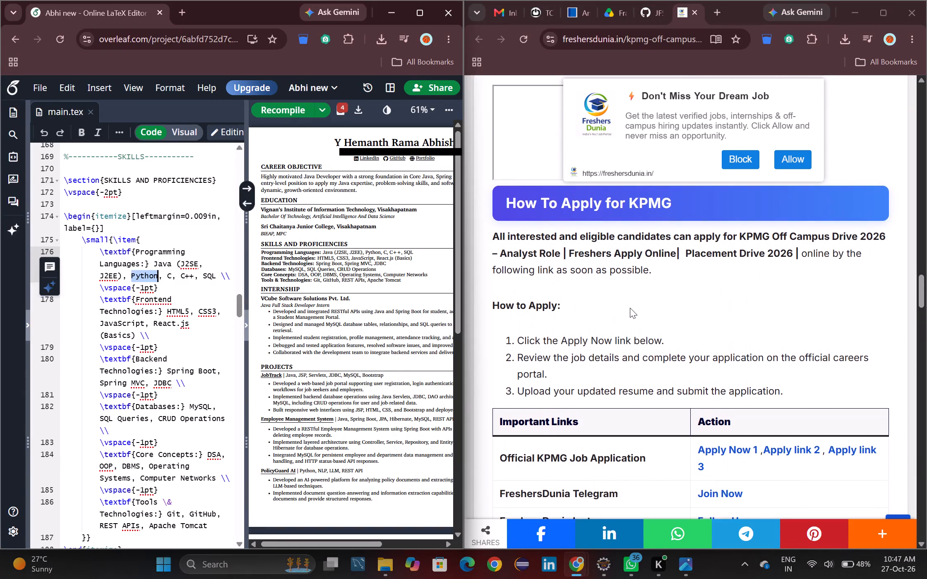
{"action": "scroll", "coordinate": [630, 308], "scroll_direction": "down", "scroll_amount": 1}
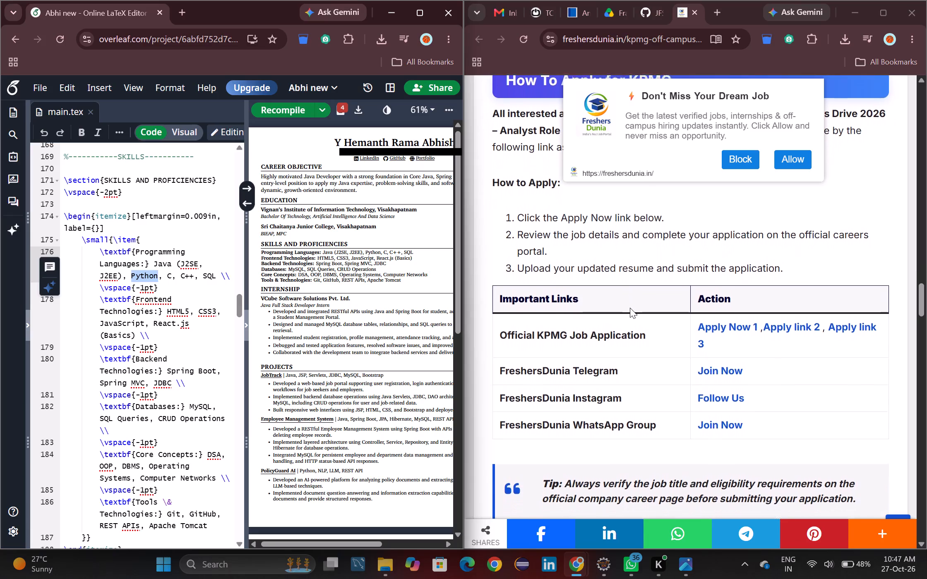
{"action": "scroll", "coordinate": [630, 308], "scroll_direction": "down", "scroll_amount": 3}
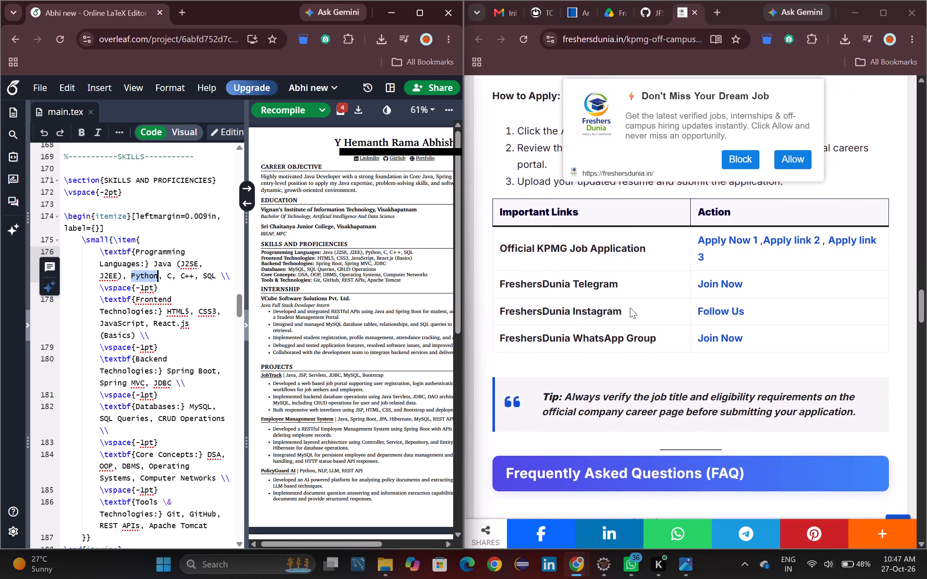
{"action": "scroll", "coordinate": [630, 308], "scroll_direction": "down", "scroll_amount": 4}
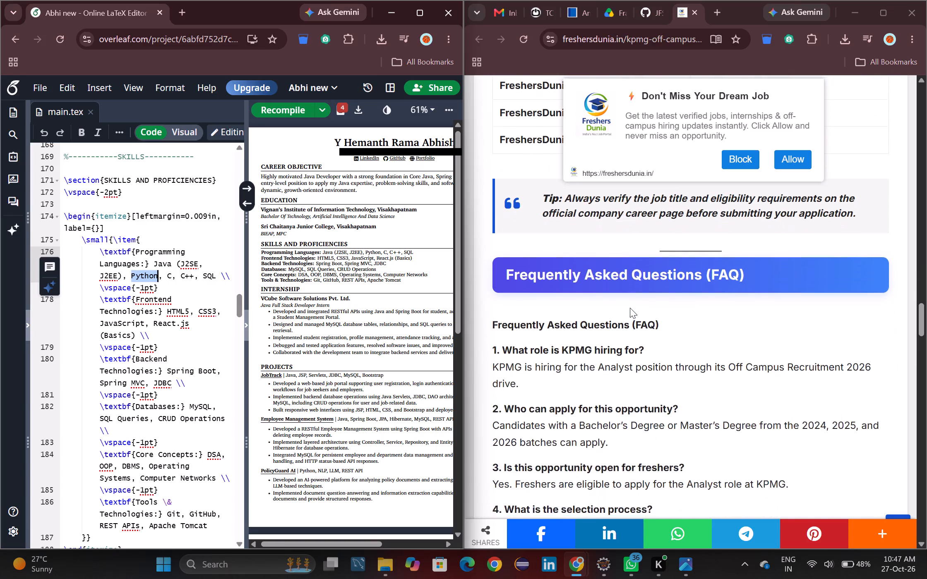
{"action": "scroll", "coordinate": [630, 308], "scroll_direction": "down", "scroll_amount": 2}
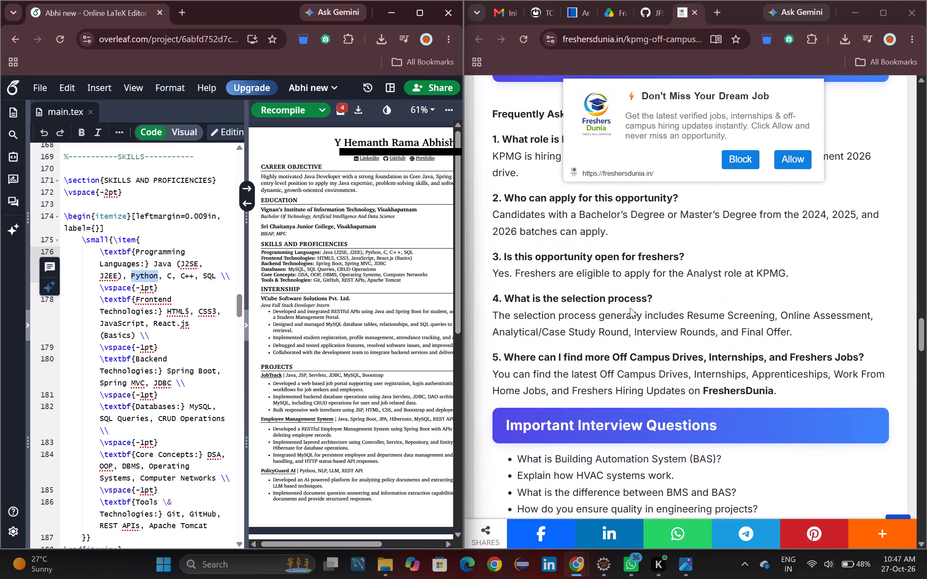
{"action": "scroll", "coordinate": [630, 308], "scroll_direction": "down", "scroll_amount": 1}
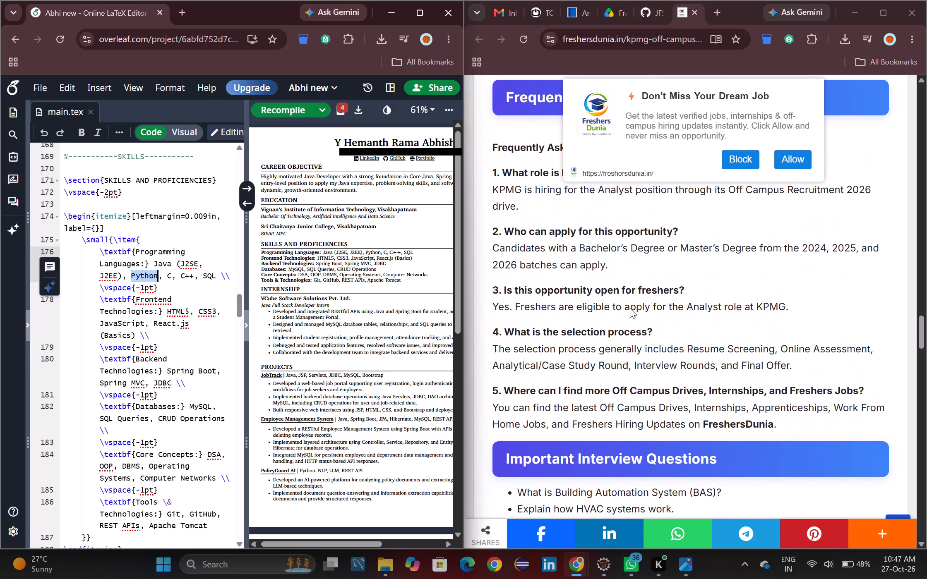
{"action": "scroll", "coordinate": [630, 308], "scroll_direction": "down", "scroll_amount": 4}
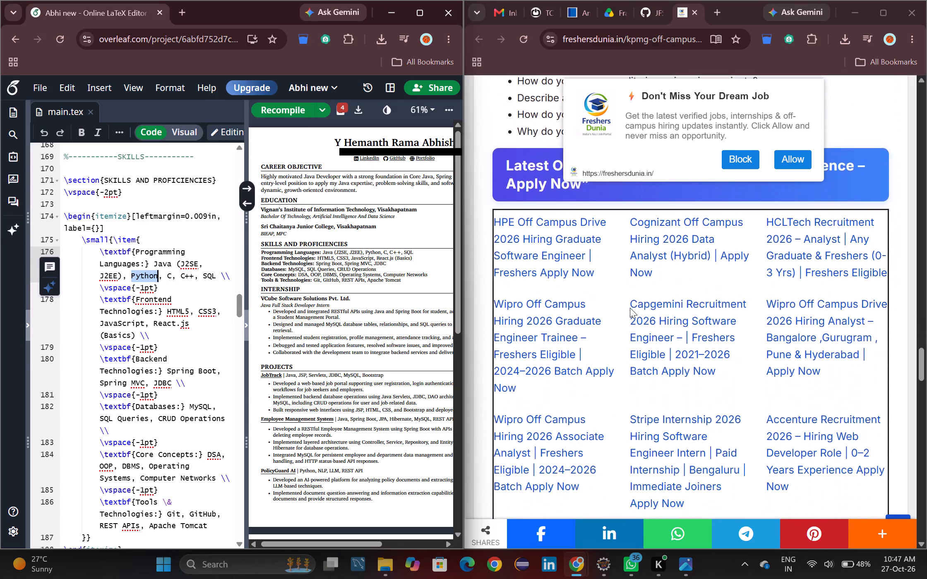
{"action": "scroll", "coordinate": [630, 308], "scroll_direction": "down", "scroll_amount": 1}
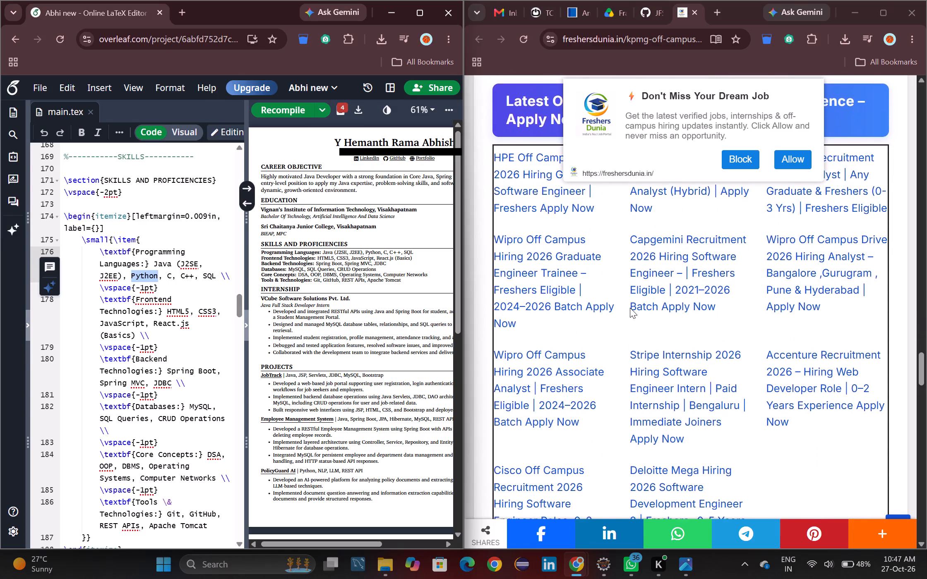
{"action": "scroll", "coordinate": [630, 308], "scroll_direction": "down", "scroll_amount": 3}
{"action": "scroll", "coordinate": [630, 308], "scroll_direction": "up", "scroll_amount": 1}
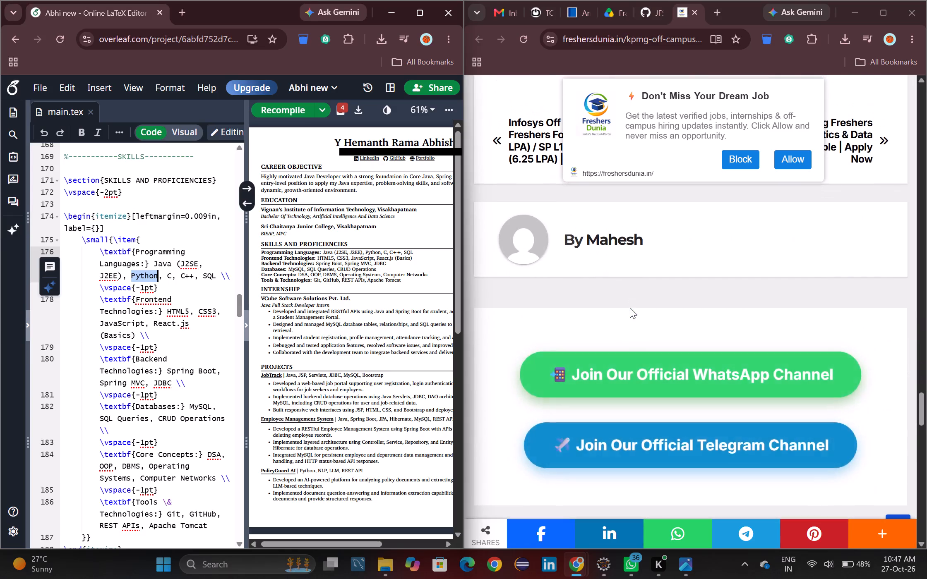
{"action": "scroll", "coordinate": [630, 308], "scroll_direction": "up", "scroll_amount": 1}
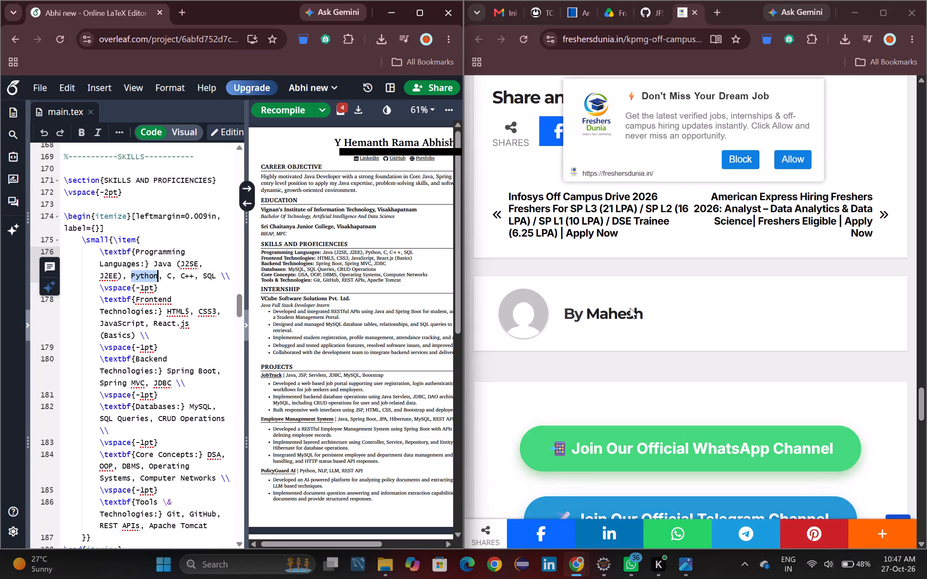
{"action": "scroll", "coordinate": [570, 285], "scroll_direction": "up", "scroll_amount": 19}
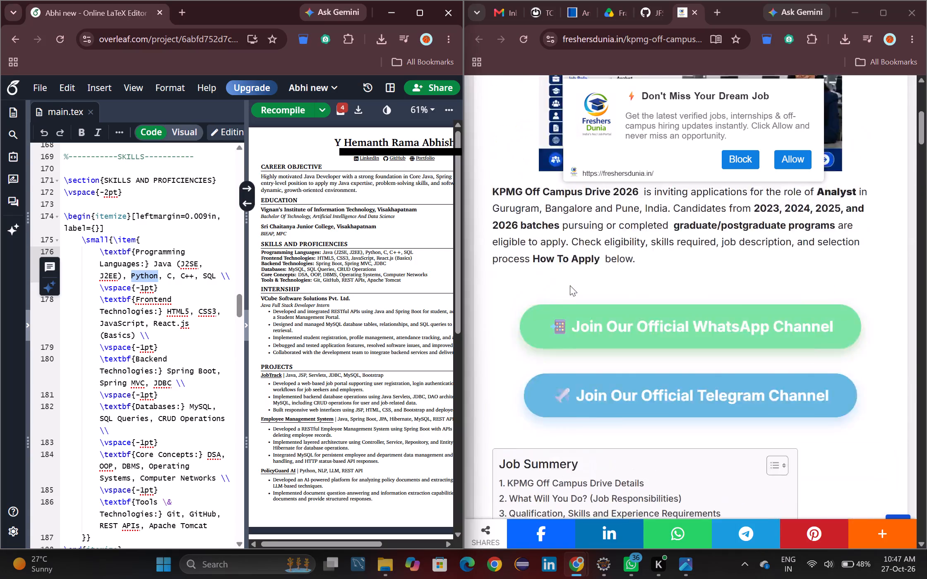
{"action": "scroll", "coordinate": [545, 266], "scroll_direction": "up", "scroll_amount": 7}
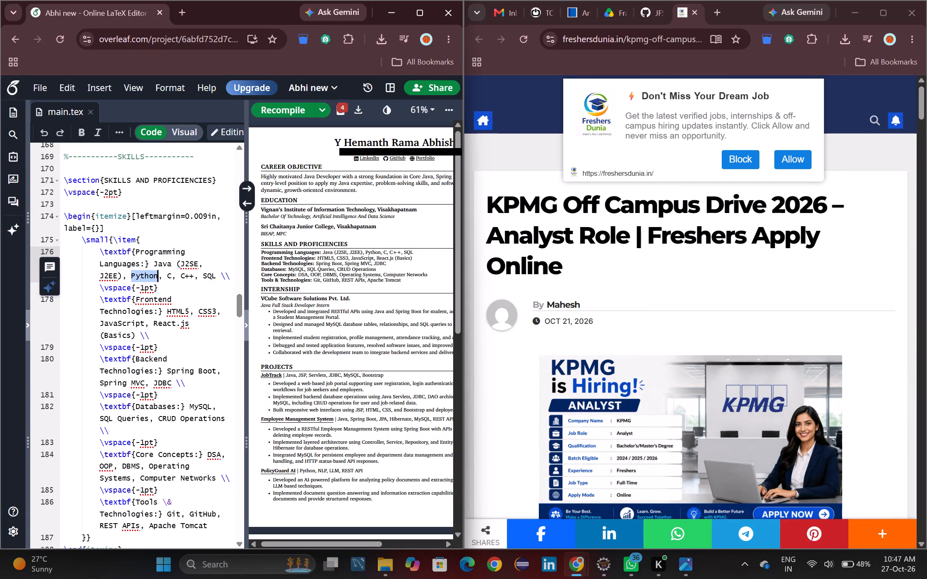
Delete the selected Python entry and its extra separator from the Programming Languages line, then recompile the resume and check the preview.
{"action": "key", "text": "BackSpace"}
{"action": "key", "text": "BackSpace"}
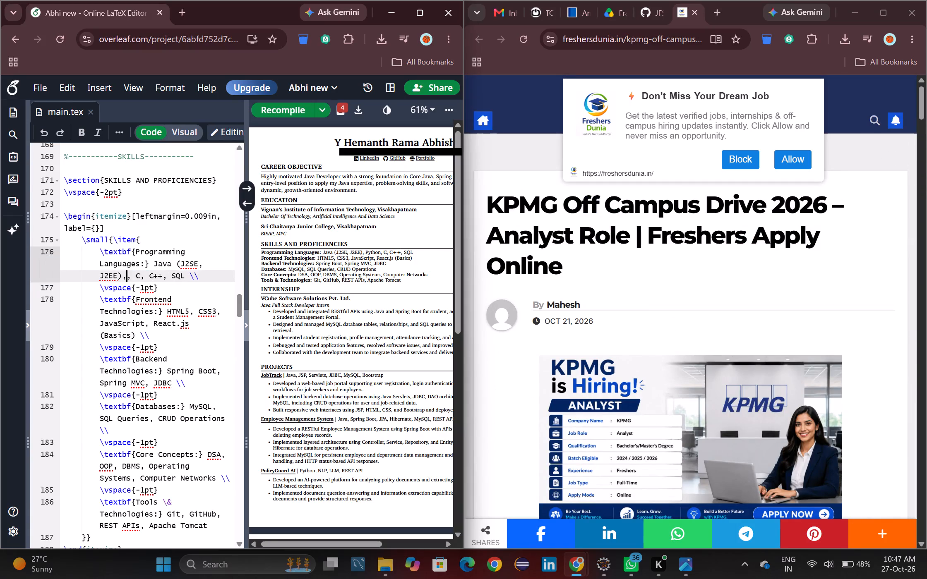
{"action": "key", "text": "BackSpace"}
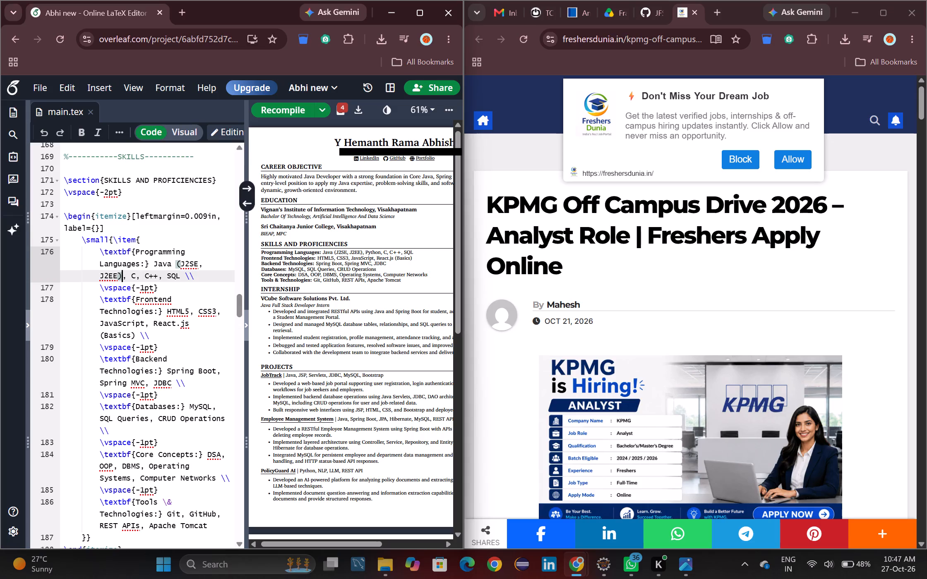
{"action": "left_click", "coordinate": [277, 106]}
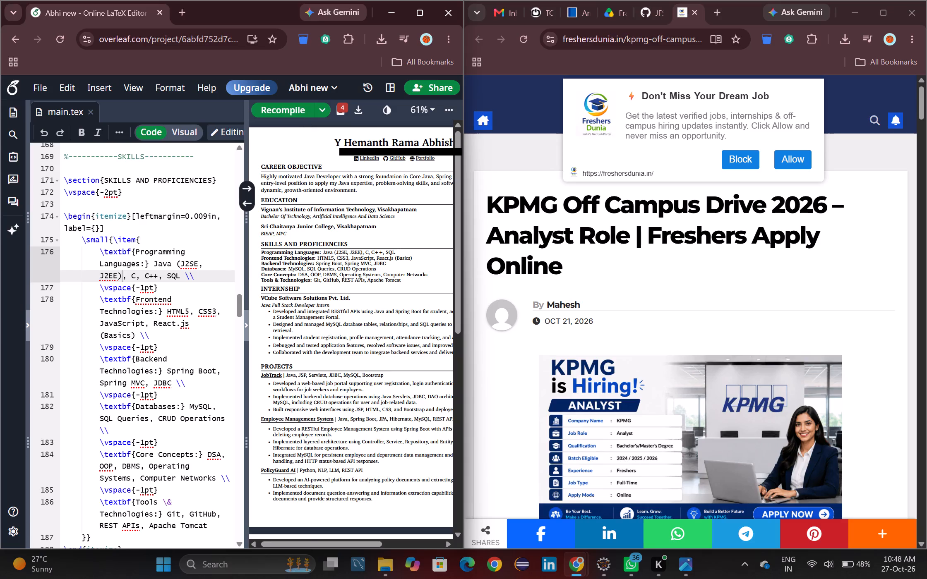
{"action": "scroll", "coordinate": [307, 216], "scroll_direction": "down", "scroll_amount": 1}
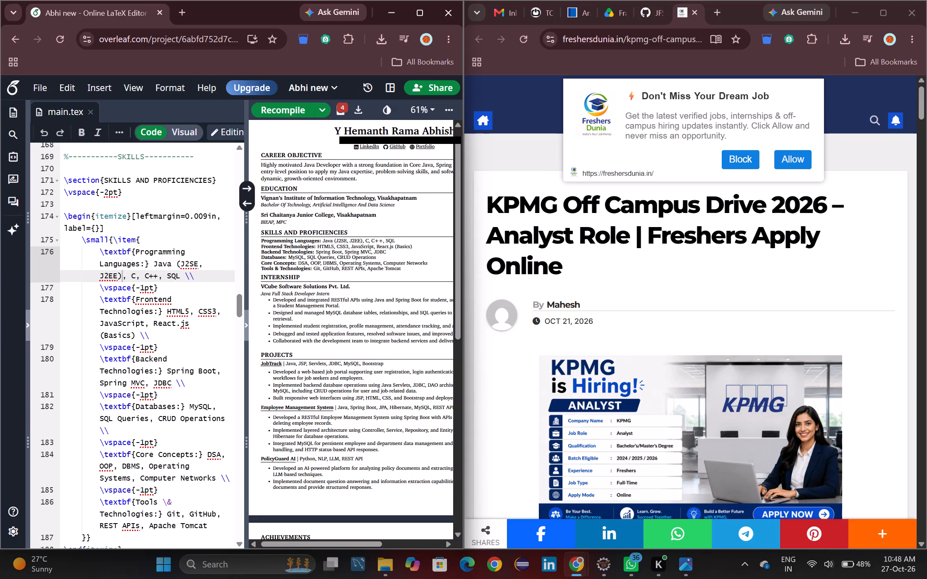
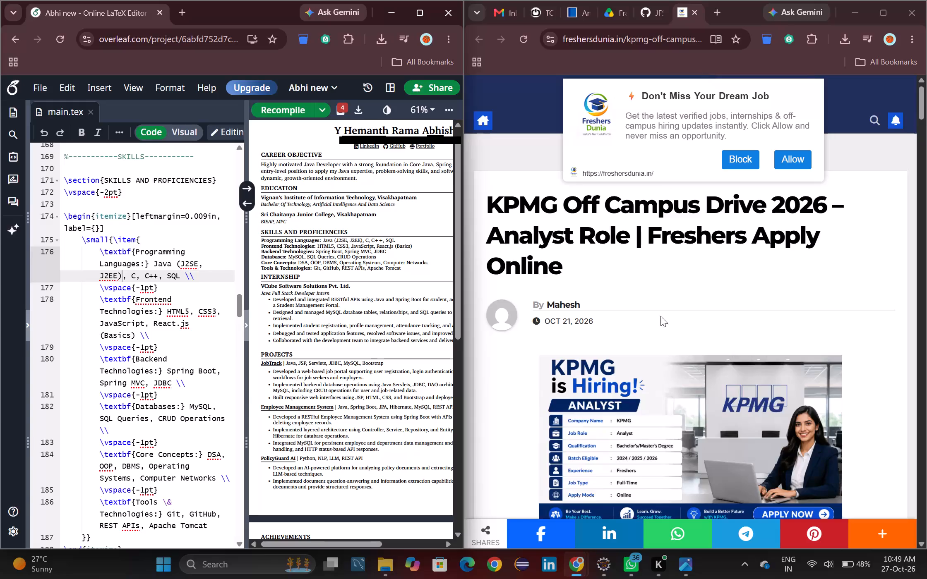
View the KPMG Off Campus Drive Details table in the job posting.
{"action": "scroll", "coordinate": [660, 316], "scroll_direction": "down", "scroll_amount": 3}
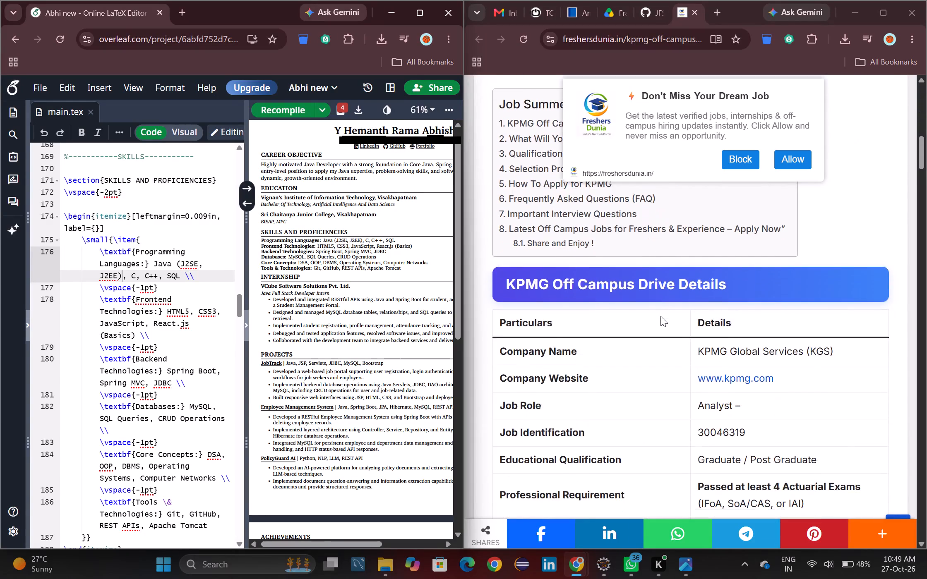
{"action": "scroll", "coordinate": [660, 316], "scroll_direction": "down", "scroll_amount": 3}
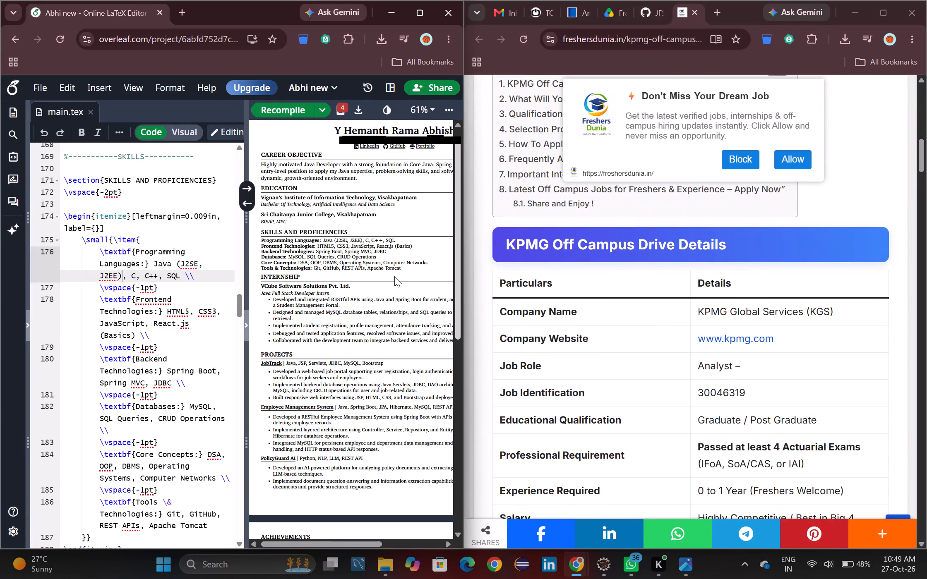
Review the compiled resume preview from the career objective through achievements and certifications, and return to its beginning.
{"action": "scroll", "coordinate": [394, 276], "scroll_direction": "down", "scroll_amount": 1}
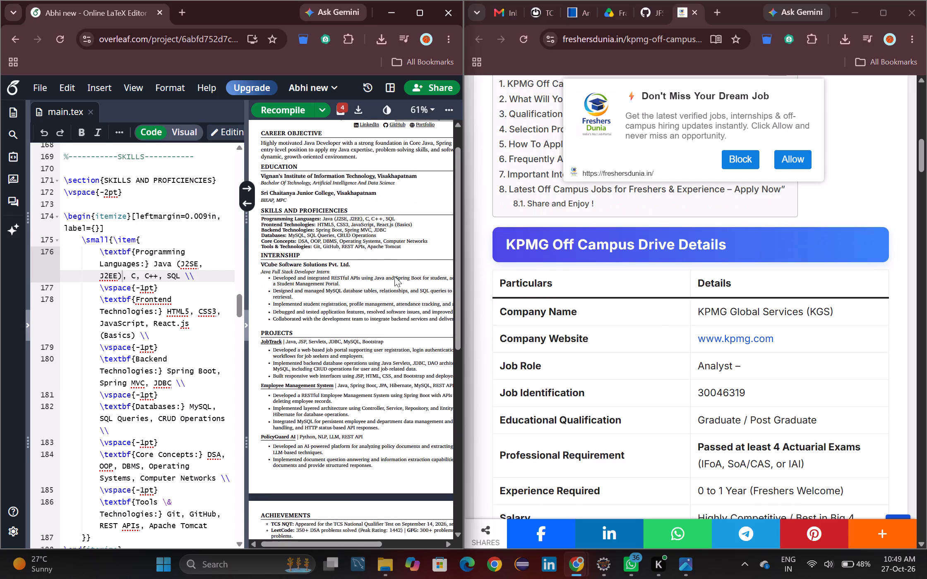
{"action": "scroll", "coordinate": [394, 276], "scroll_direction": "down", "scroll_amount": 6}
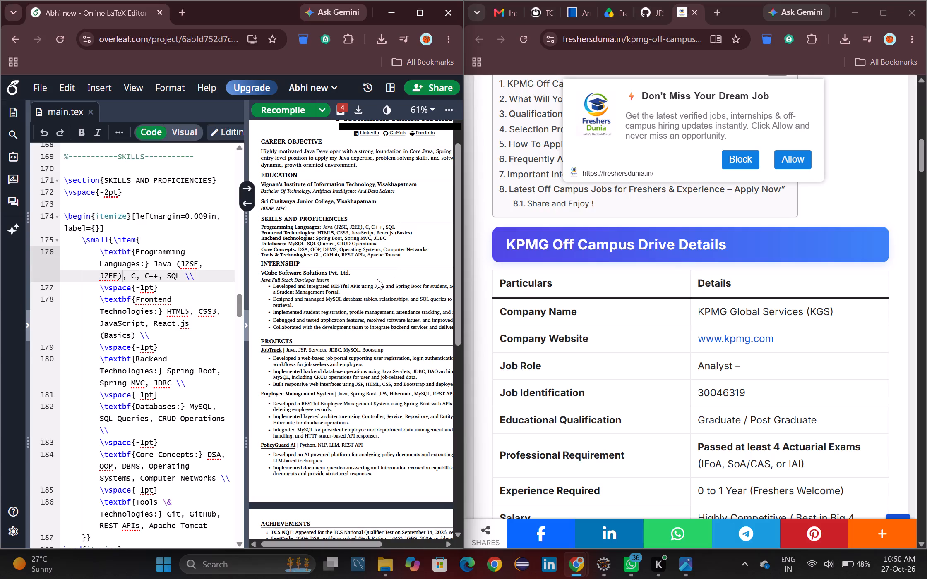
{"action": "scroll", "coordinate": [377, 279], "scroll_direction": "left", "scroll_amount": 2}
{"action": "scroll", "coordinate": [377, 279], "scroll_direction": "right", "scroll_amount": 2}
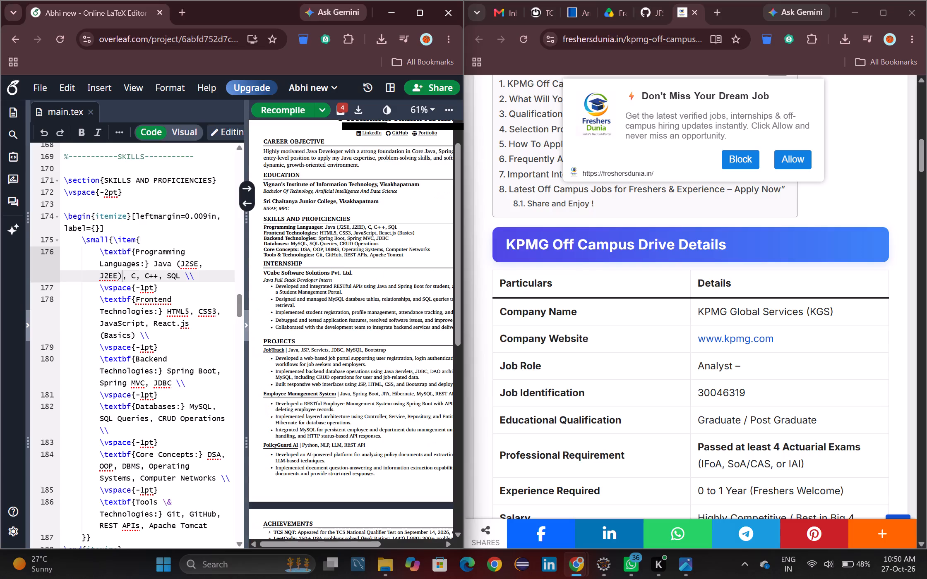
{"action": "scroll", "coordinate": [377, 279], "scroll_direction": "down", "scroll_amount": 2}
{"action": "scroll", "coordinate": [377, 279], "scroll_direction": "up", "scroll_amount": 3}
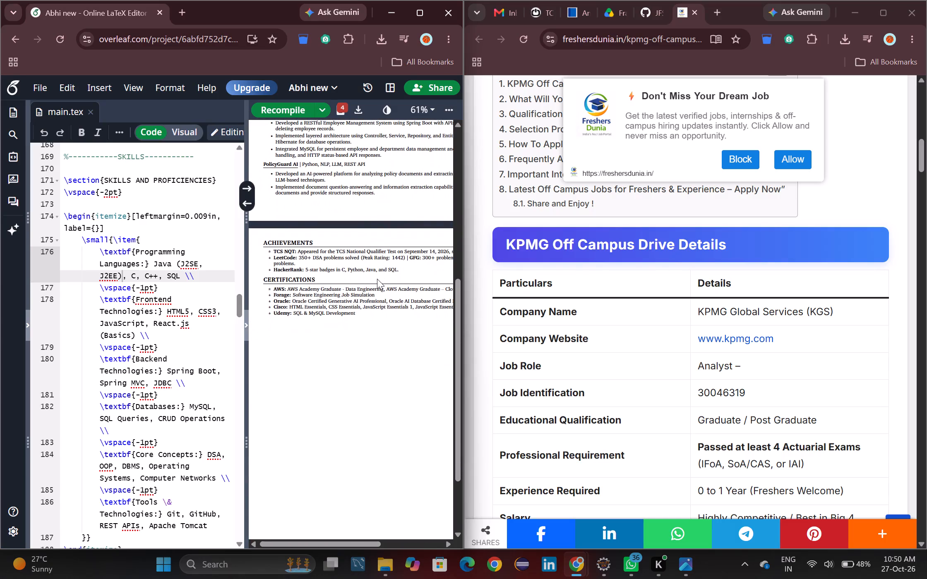
{"action": "scroll", "coordinate": [377, 279], "scroll_direction": "up", "scroll_amount": 2}
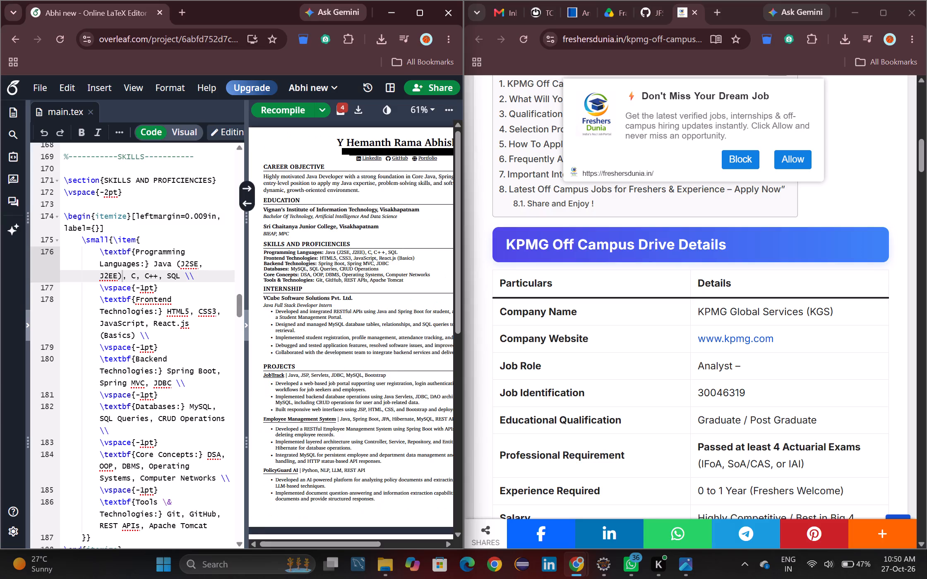
Read the KPMG posting's drive details and job responsibilities, then return to the beginning of the article.
{"action": "scroll", "coordinate": [492, 200], "scroll_direction": "down", "scroll_amount": 1}
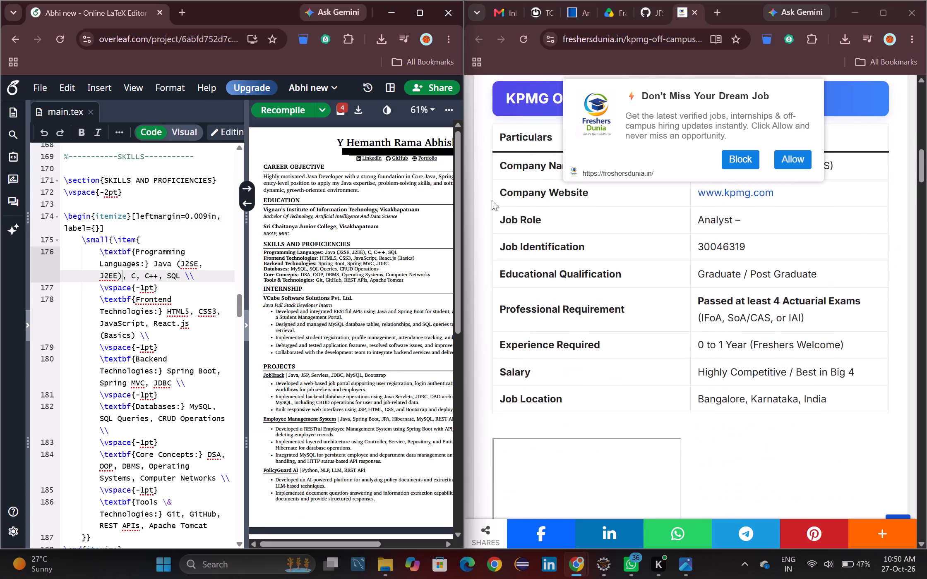
{"action": "scroll", "coordinate": [492, 200], "scroll_direction": "up", "scroll_amount": 1}
{"action": "scroll", "coordinate": [492, 200], "scroll_direction": "down", "scroll_amount": 1}
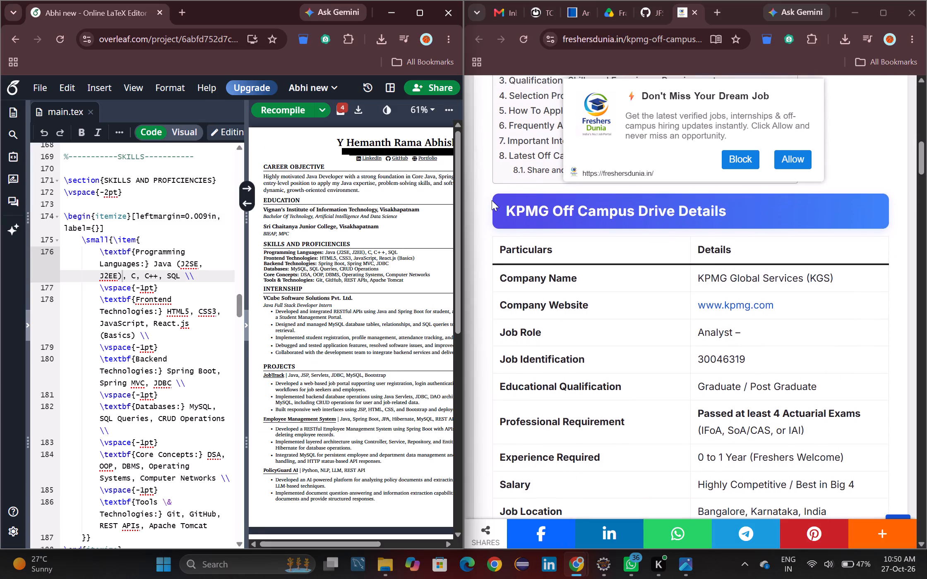
{"action": "scroll", "coordinate": [492, 200], "scroll_direction": "down", "scroll_amount": 1}
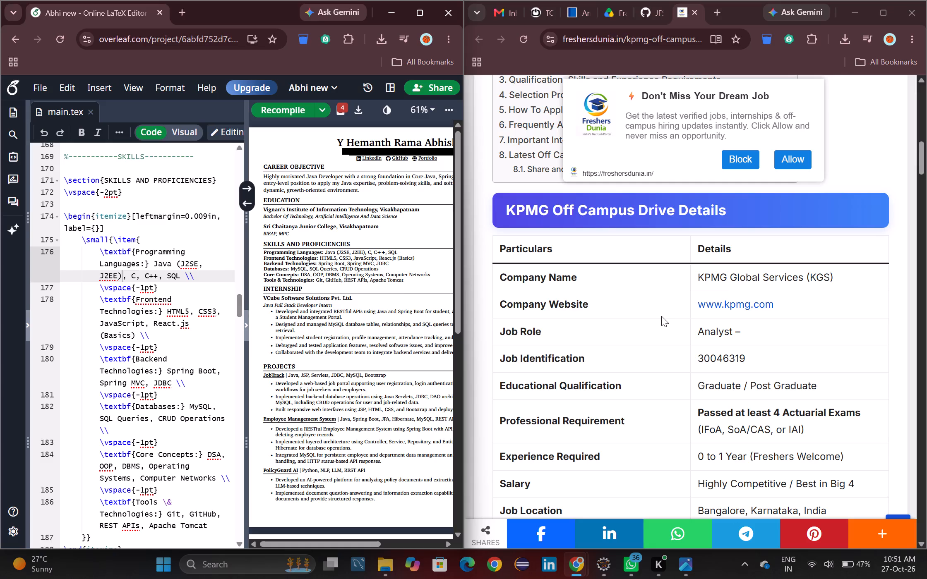
{"action": "scroll", "coordinate": [661, 316], "scroll_direction": "down", "scroll_amount": 3}
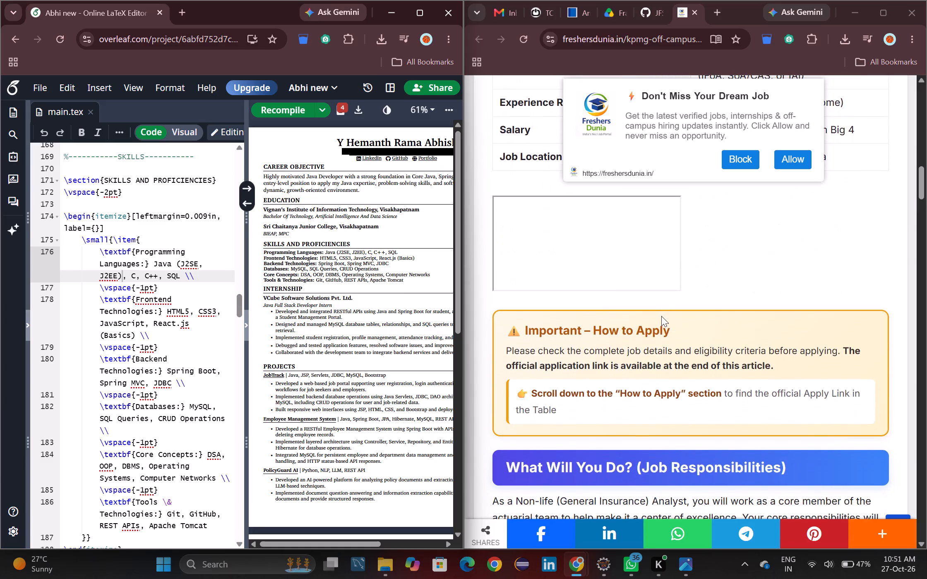
{"action": "scroll", "coordinate": [661, 316], "scroll_direction": "down", "scroll_amount": 3}
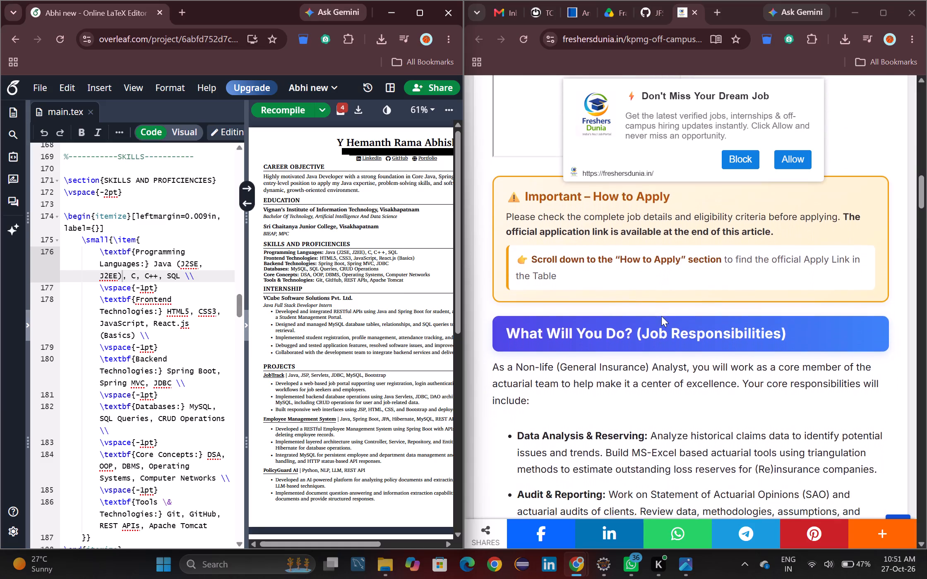
{"action": "scroll", "coordinate": [661, 316], "scroll_direction": "down", "scroll_amount": 2}
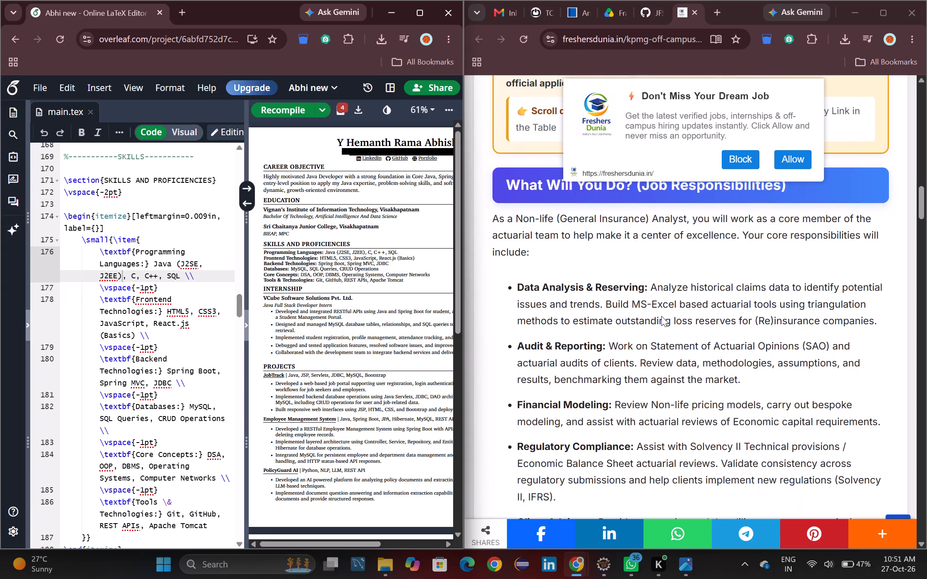
{"action": "scroll", "coordinate": [661, 316], "scroll_direction": "down", "scroll_amount": 1}
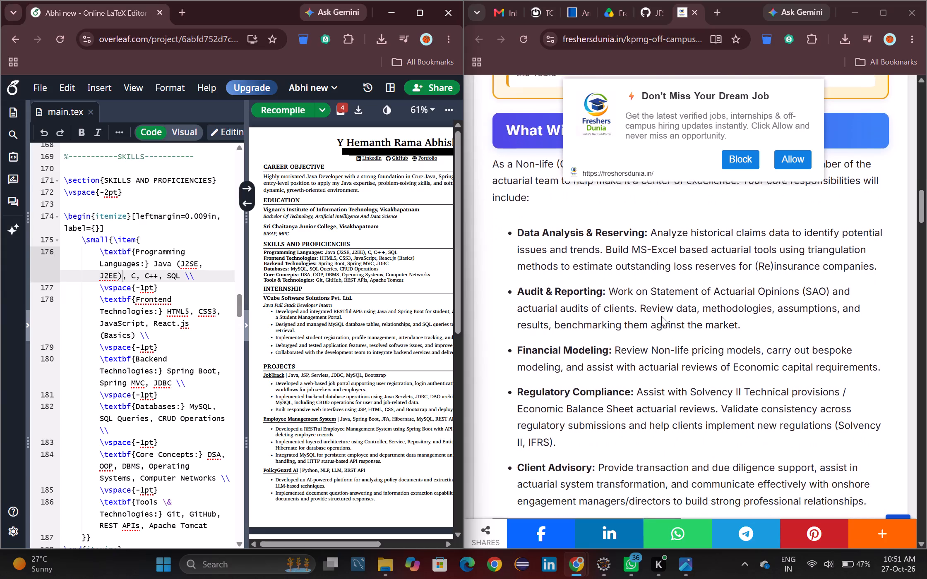
{"action": "scroll", "coordinate": [661, 316], "scroll_direction": "down", "scroll_amount": 2}
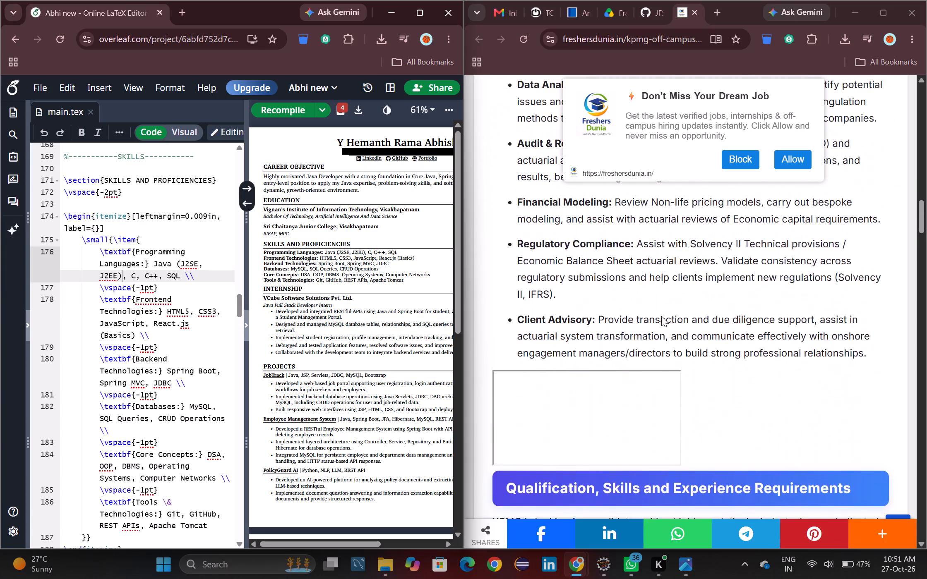
{"action": "scroll", "coordinate": [661, 316], "scroll_direction": "up", "scroll_amount": 11}
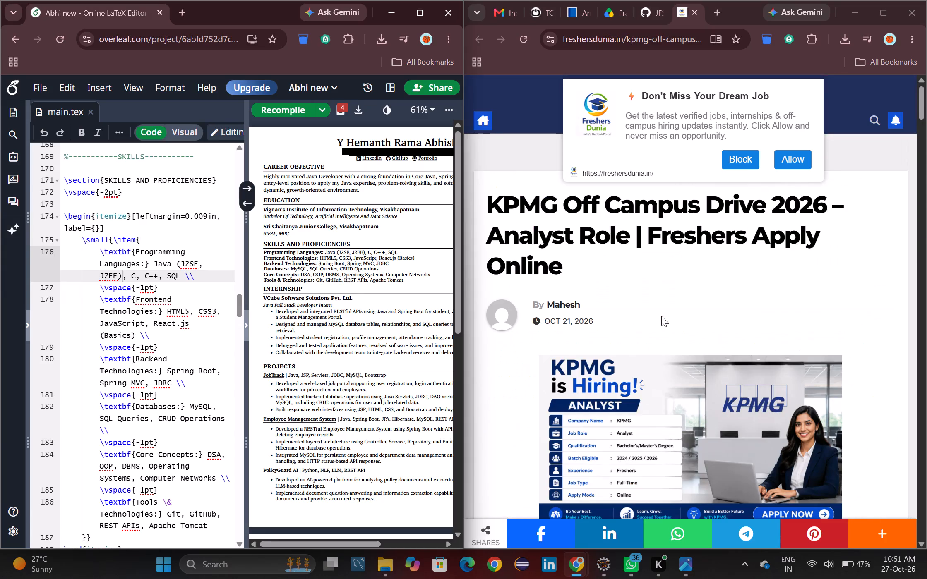
Check the resume preview again, covering the skills, internship, projects, achievements and certifications sections.
{"action": "scroll", "coordinate": [285, 262], "scroll_direction": "down", "scroll_amount": 2}
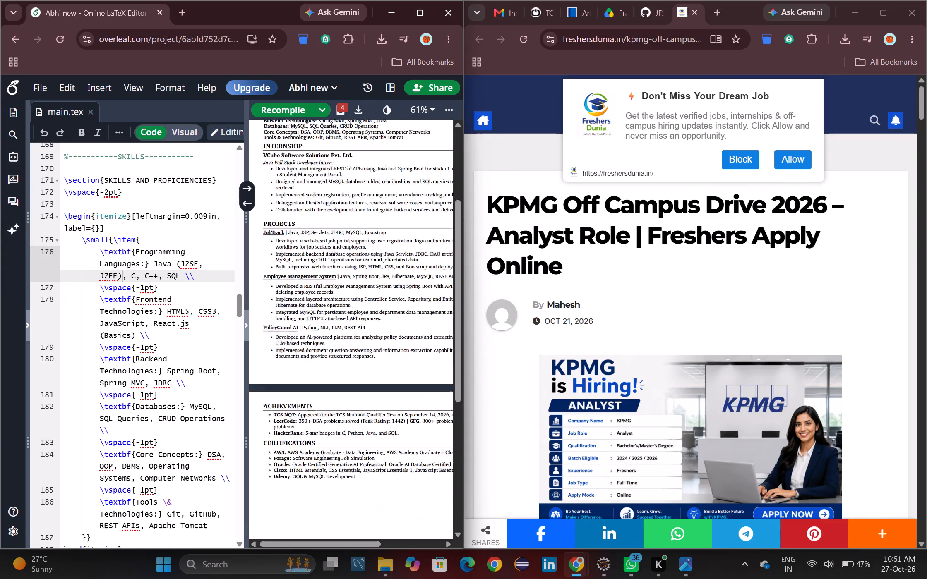
{"action": "scroll", "coordinate": [285, 262], "scroll_direction": "up", "scroll_amount": 2}
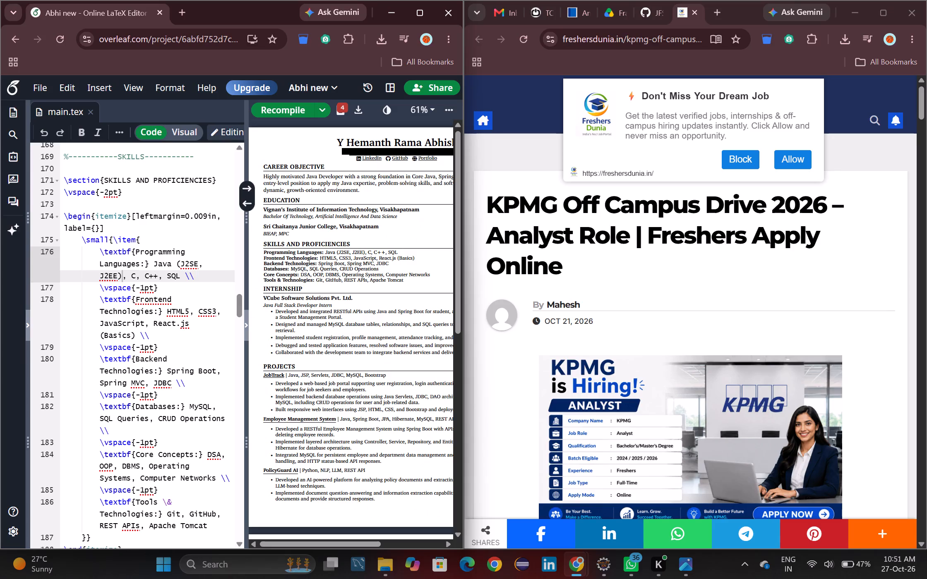
{"action": "scroll", "coordinate": [329, 359], "scroll_direction": "down", "scroll_amount": 2}
{"action": "scroll", "coordinate": [329, 359], "scroll_direction": "up", "scroll_amount": 1}
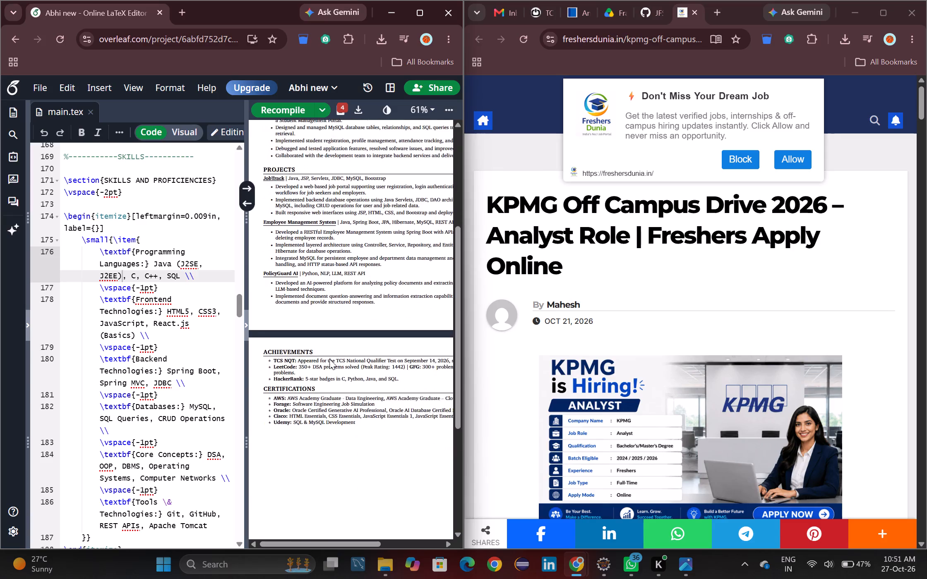
{"action": "scroll", "coordinate": [329, 359], "scroll_direction": "up", "scroll_amount": 1}
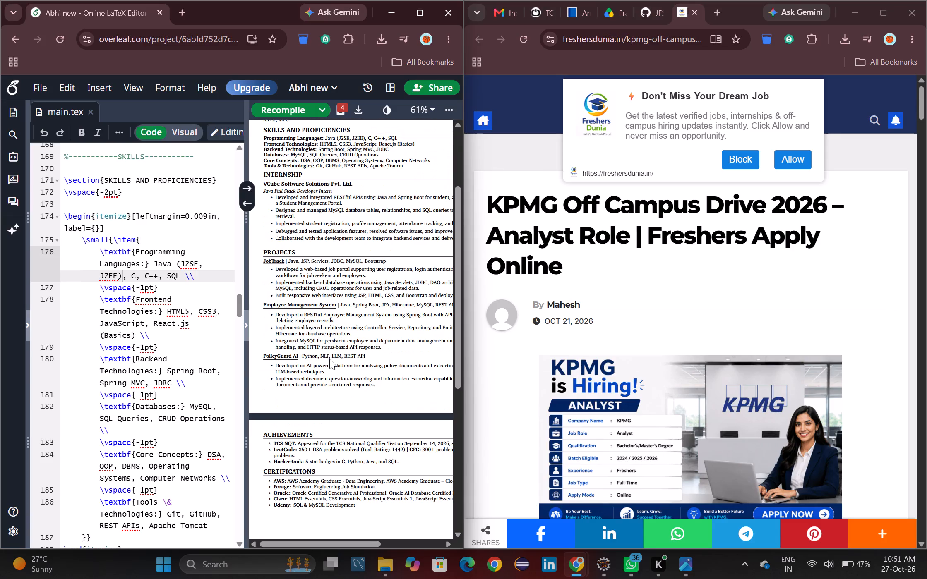
{"action": "scroll", "coordinate": [329, 359], "scroll_direction": "down", "scroll_amount": 1}
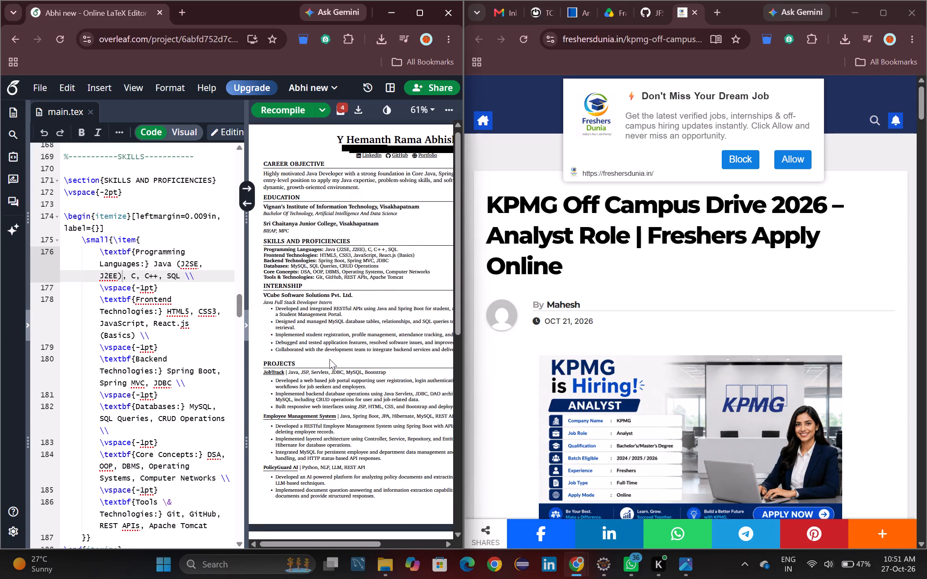
{"action": "scroll", "coordinate": [329, 359], "scroll_direction": "down", "scroll_amount": 1}
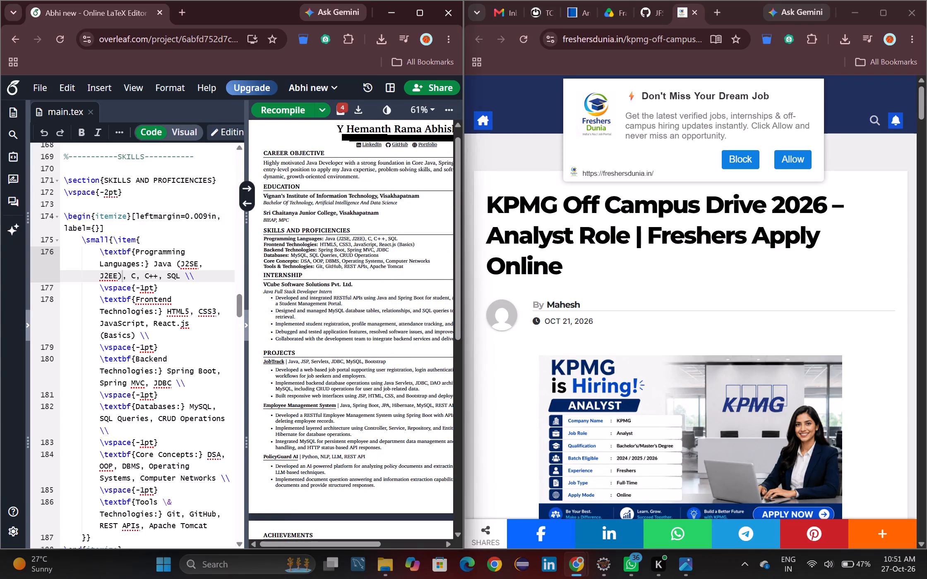
{"action": "scroll", "coordinate": [329, 359], "scroll_direction": "down", "scroll_amount": 1}
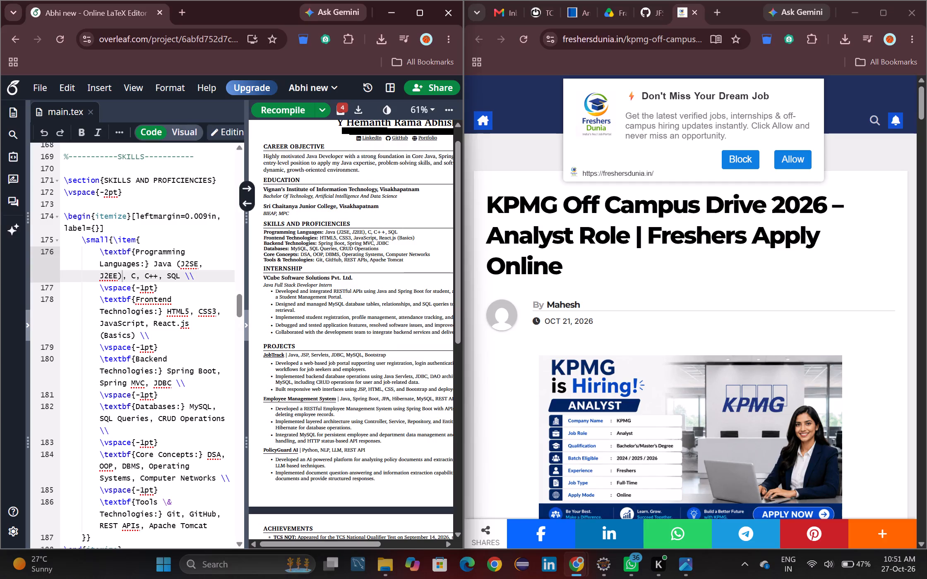
{"action": "scroll", "coordinate": [162, 287], "scroll_direction": "down", "scroll_amount": 1}
{"action": "scroll", "coordinate": [96, 199], "scroll_direction": "up", "scroll_amount": 1}
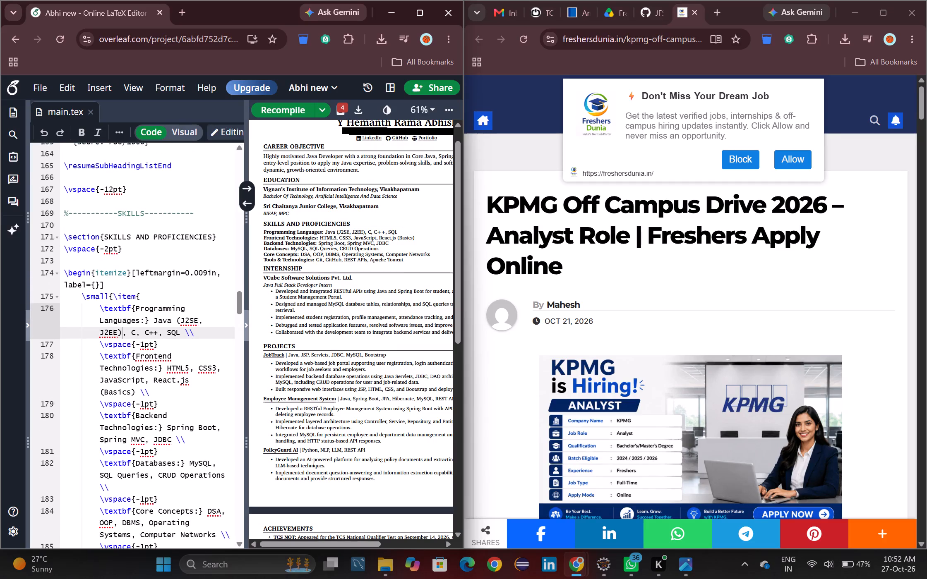
{"action": "left_click_drag", "start_coordinate": [64, 234], "coordinate": [151, 440]}
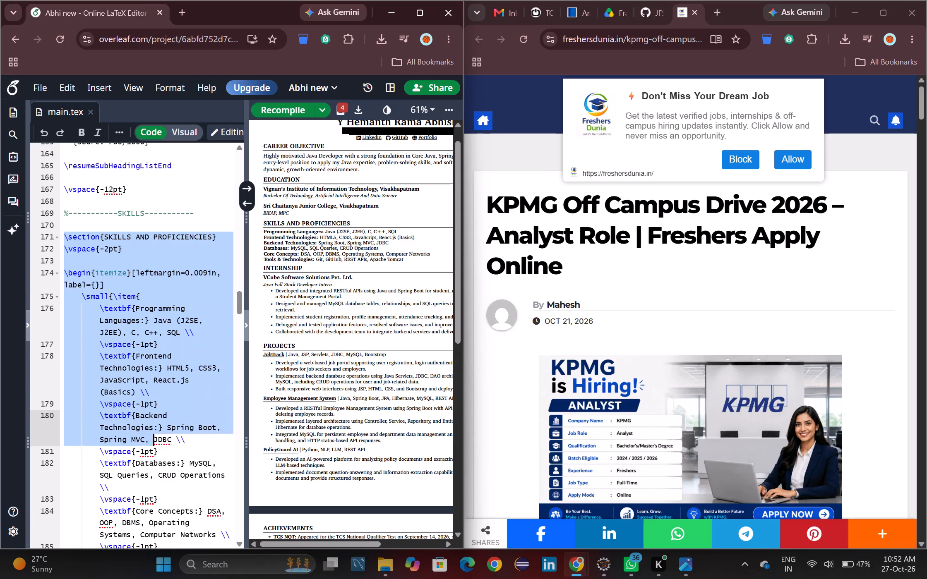
{"action": "left_click_drag", "start_coordinate": [151, 440], "coordinate": [147, 443]}
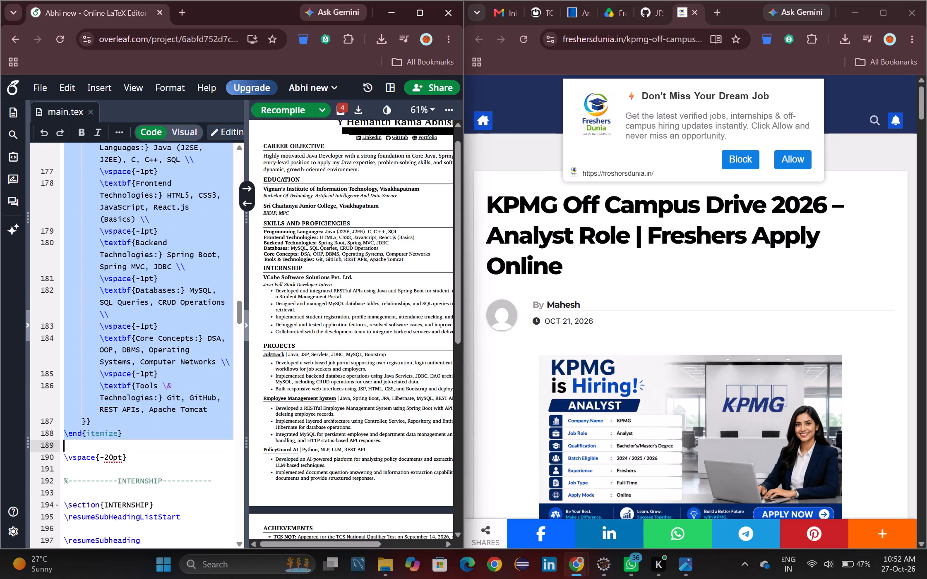
{"action": "left_click_drag", "start_coordinate": [147, 443], "coordinate": [144, 462]}
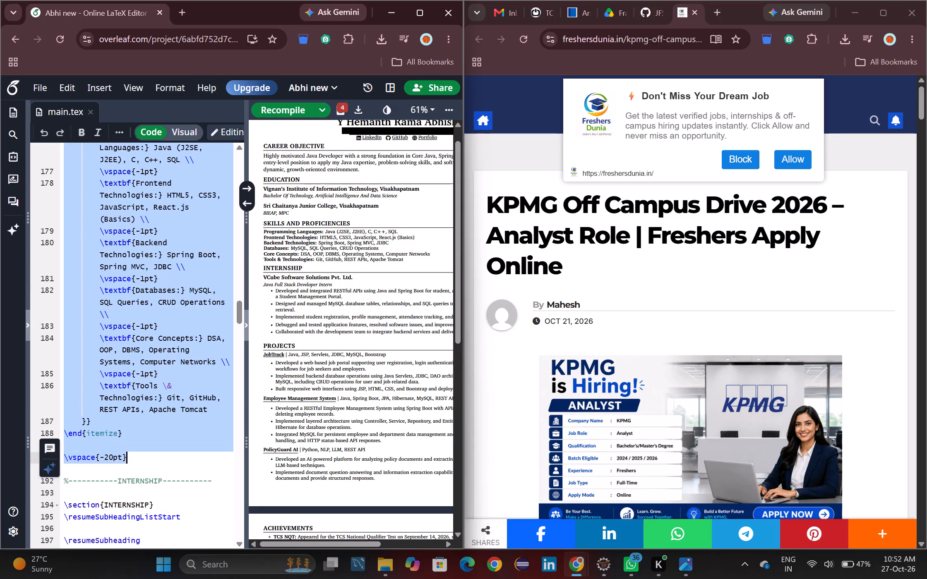
{"action": "key", "text": "ctrl+c"}
{"action": "key", "text": "ctrl+c"}
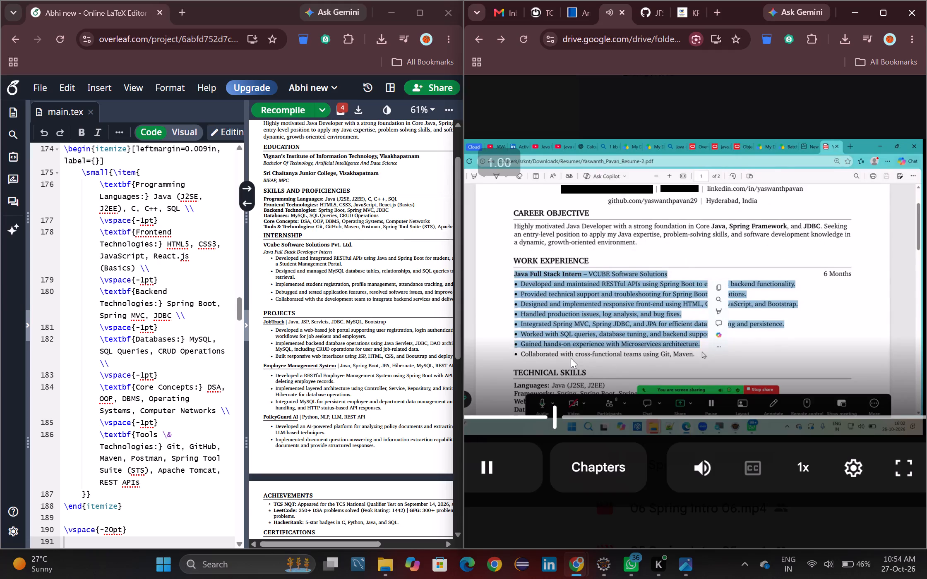
{"action": "left_click", "coordinate": [562, 415]}
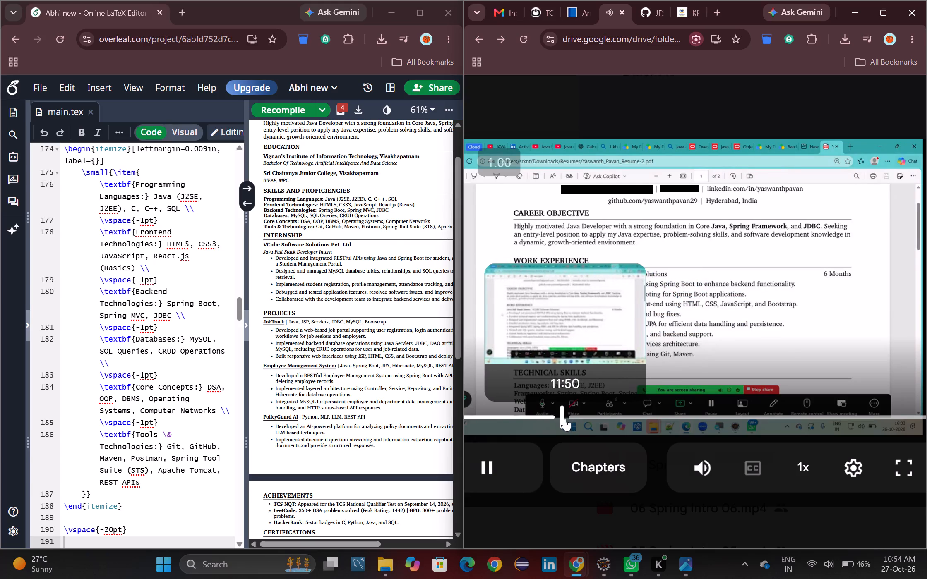
{"action": "key", "text": "Right"}
{"action": "key", "text": "Right"}
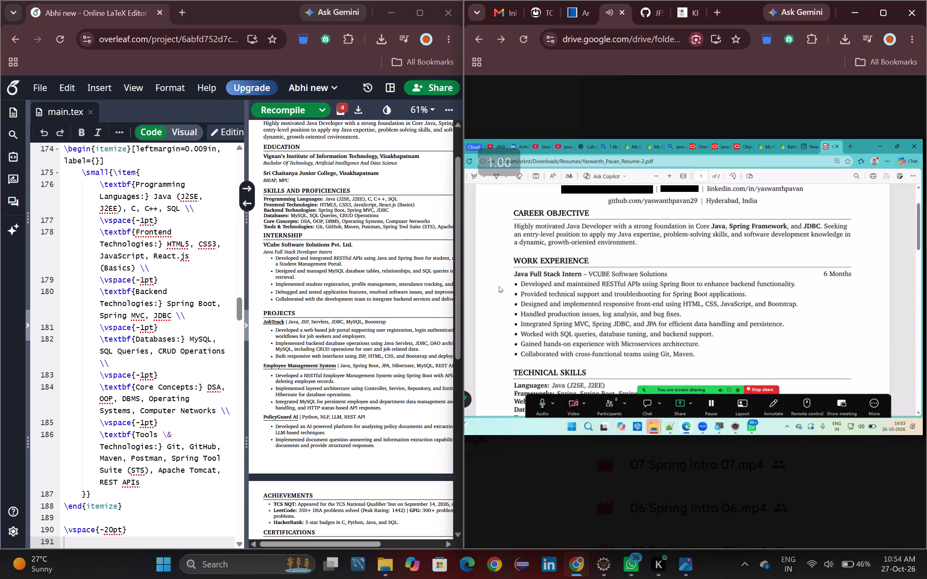
{"action": "key", "text": "Right"}
{"action": "key", "text": "Right"}
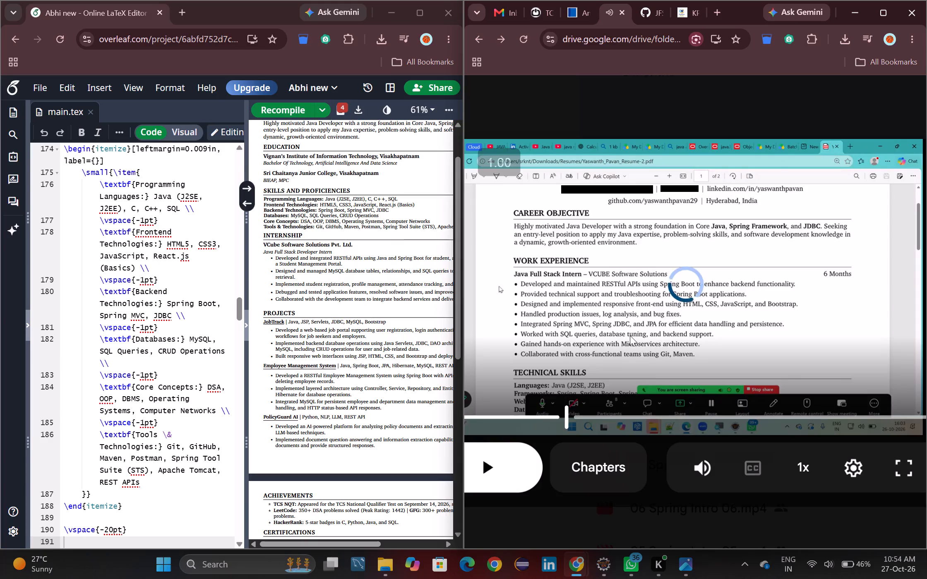
{"action": "key", "text": "Right"}
{"action": "key", "text": "Right"}
{"action": "key", "text": "Right"}
{"action": "key", "text": "Right"}
{"action": "key", "text": "Right"}
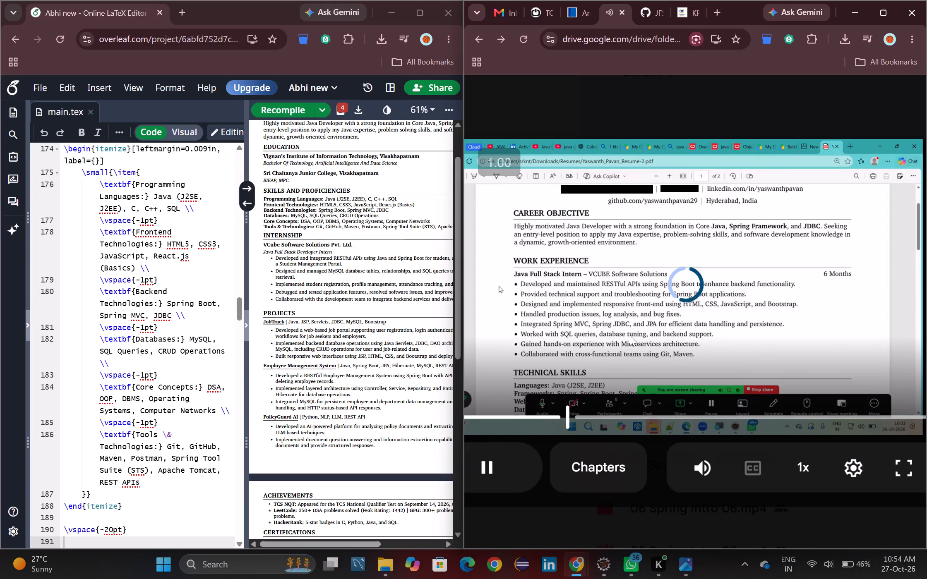